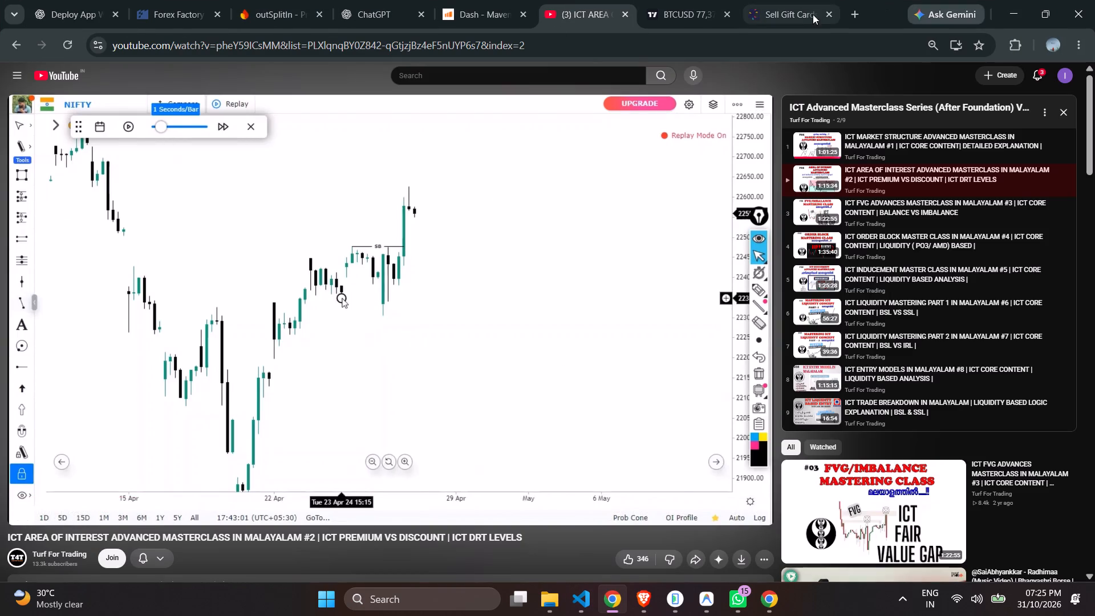
ctrl+click(684, 14)
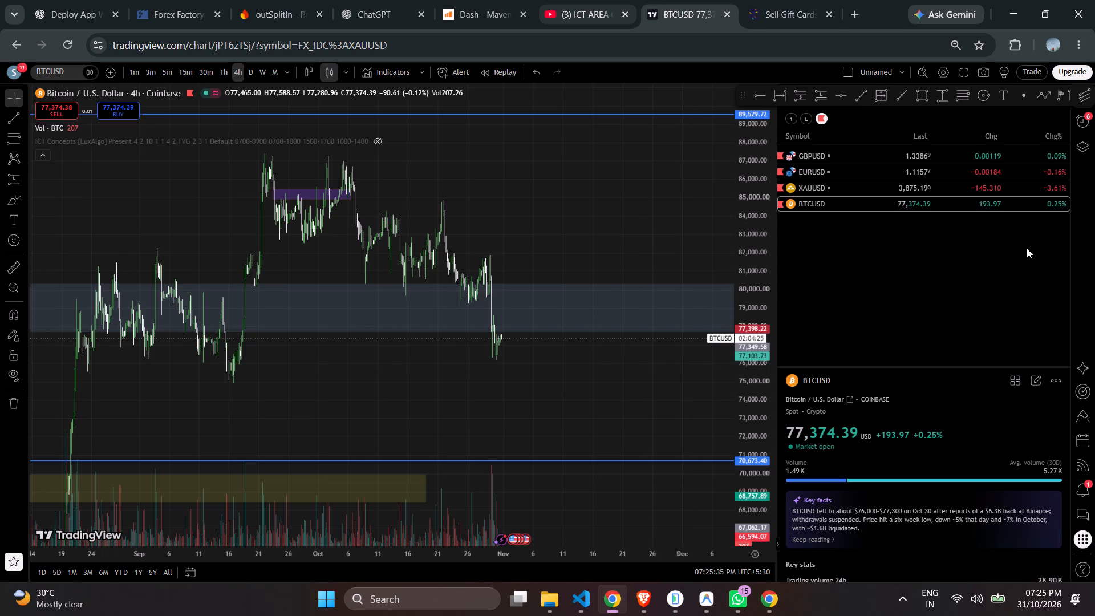
Examine the recent BTCUSD candles on the weekly timeframe.
ctrl+click(254, 71)
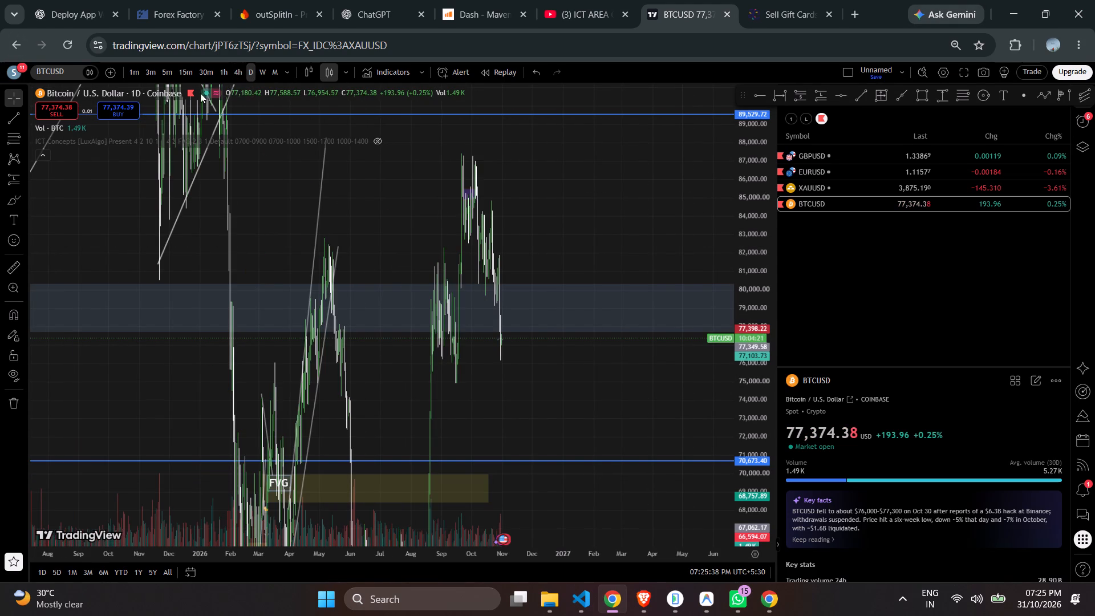
click(268, 71)
scroll(421, 234, up, 12)
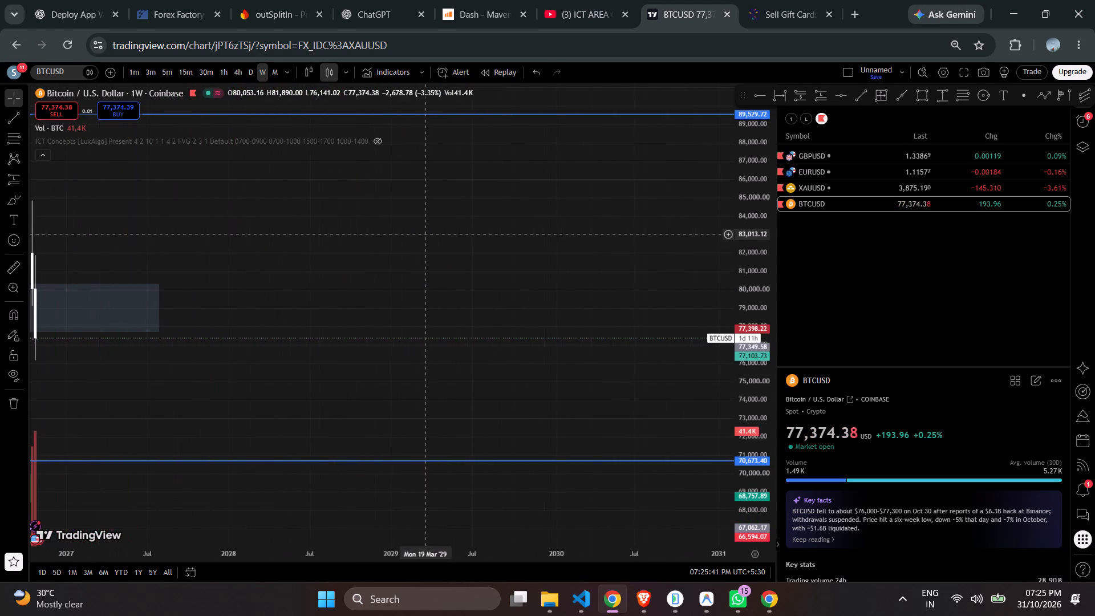
drag(335, 238, 768, 204)
drag(748, 155, 721, 407)
scroll(423, 329, up, 3)
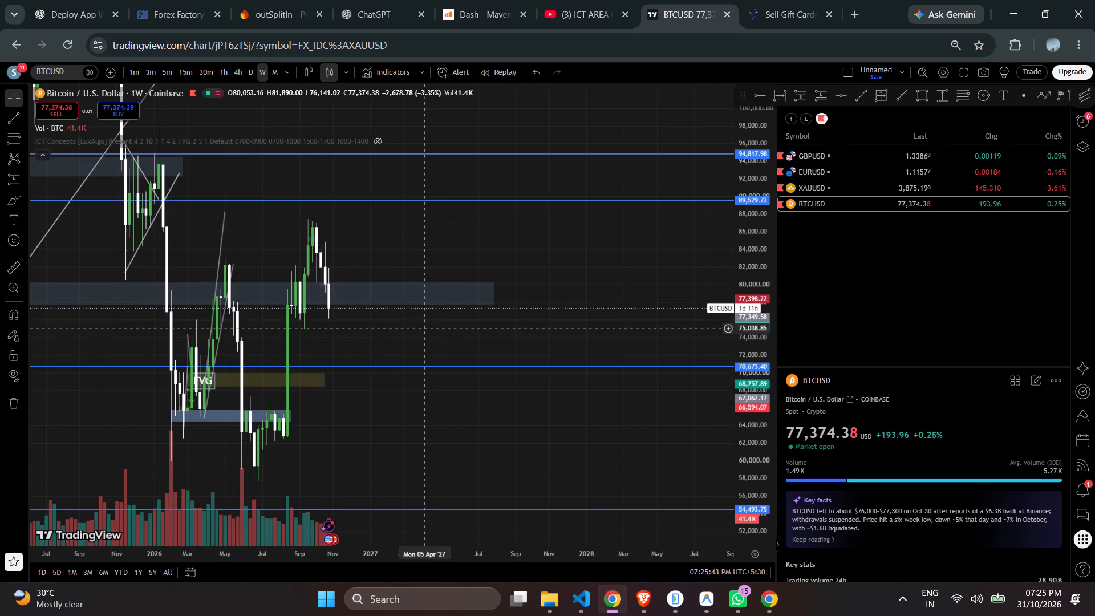
drag(409, 338, 584, 388)
scroll(486, 341, up, 4)
drag(488, 360, 505, 340)
scroll(489, 343, up, 4)
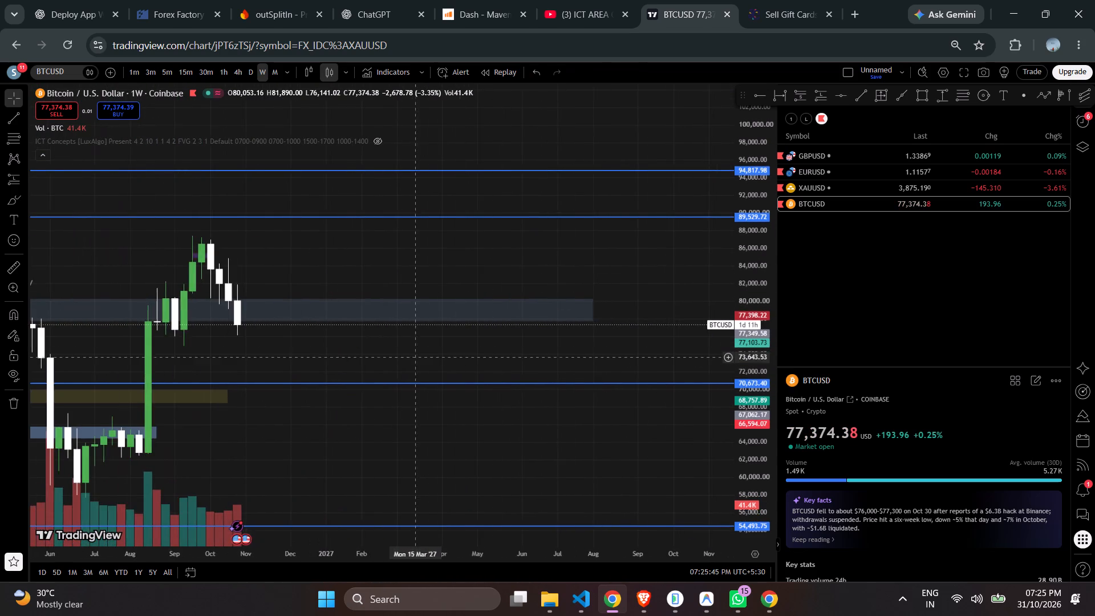
drag(383, 356, 533, 366)
drag(748, 372, 727, 151)
scroll(405, 387, up, 4)
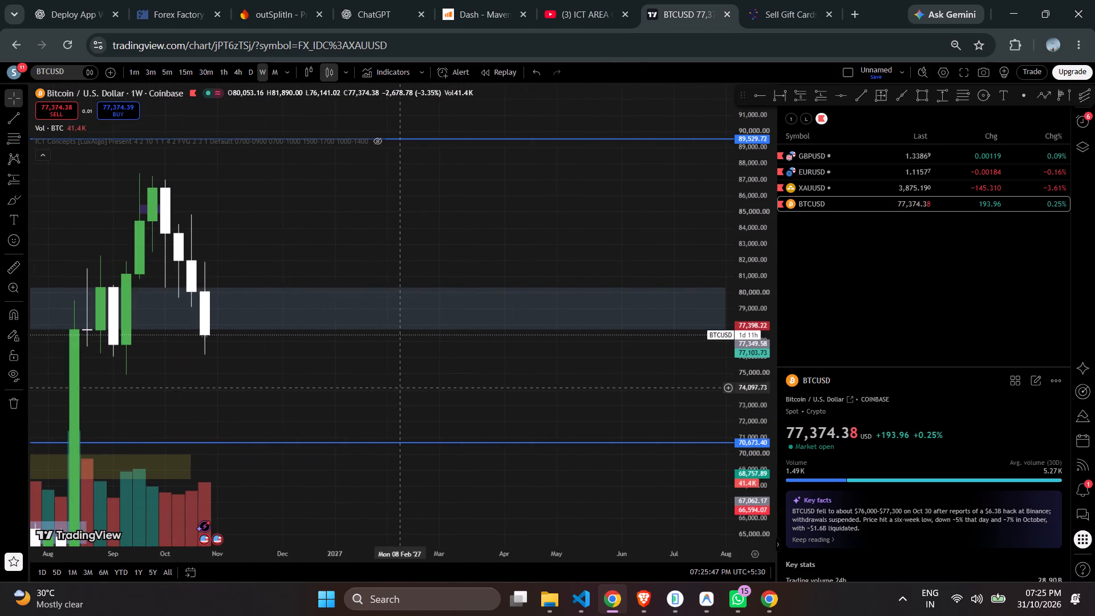
drag(364, 384, 624, 386)
scroll(502, 359, up, 1)
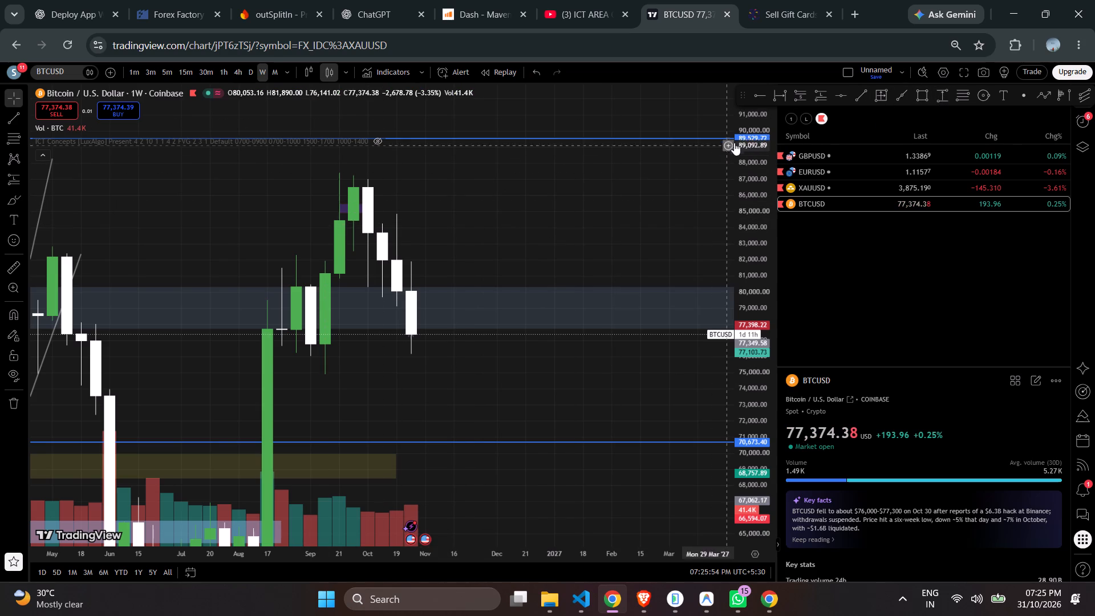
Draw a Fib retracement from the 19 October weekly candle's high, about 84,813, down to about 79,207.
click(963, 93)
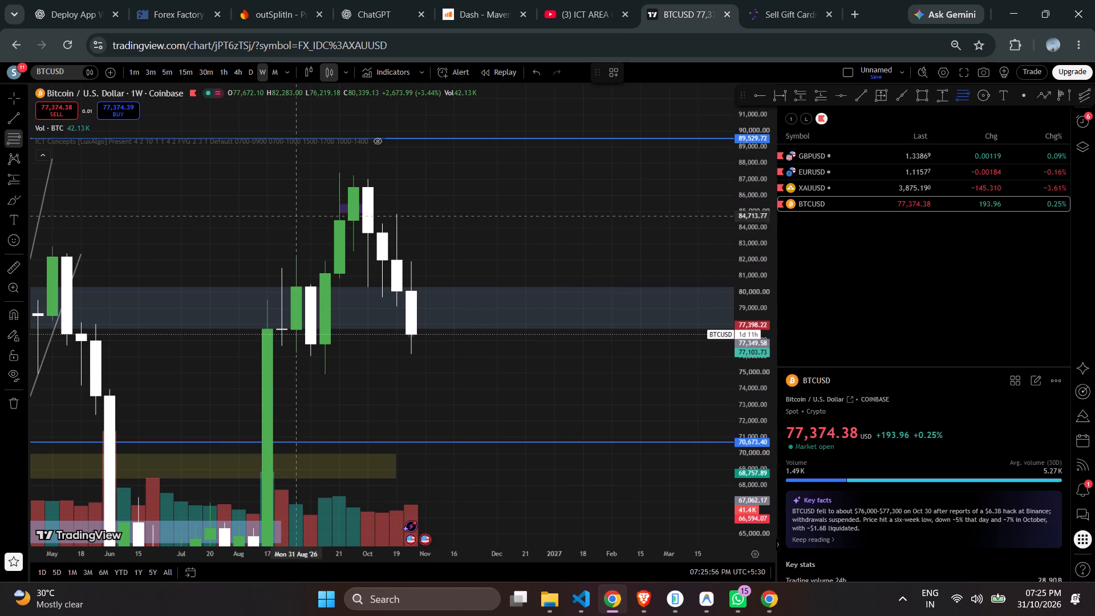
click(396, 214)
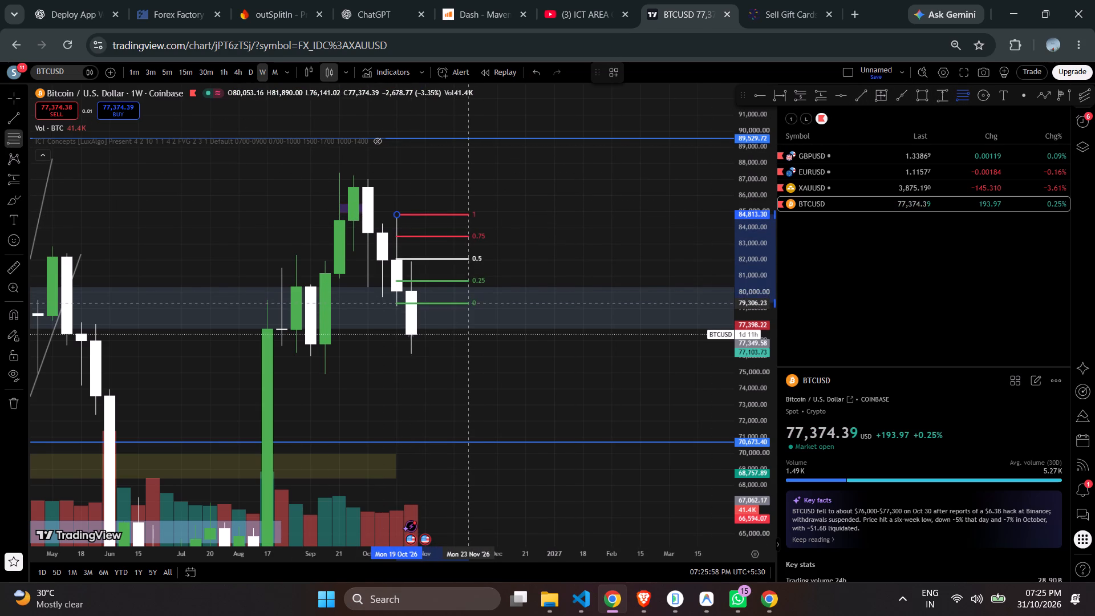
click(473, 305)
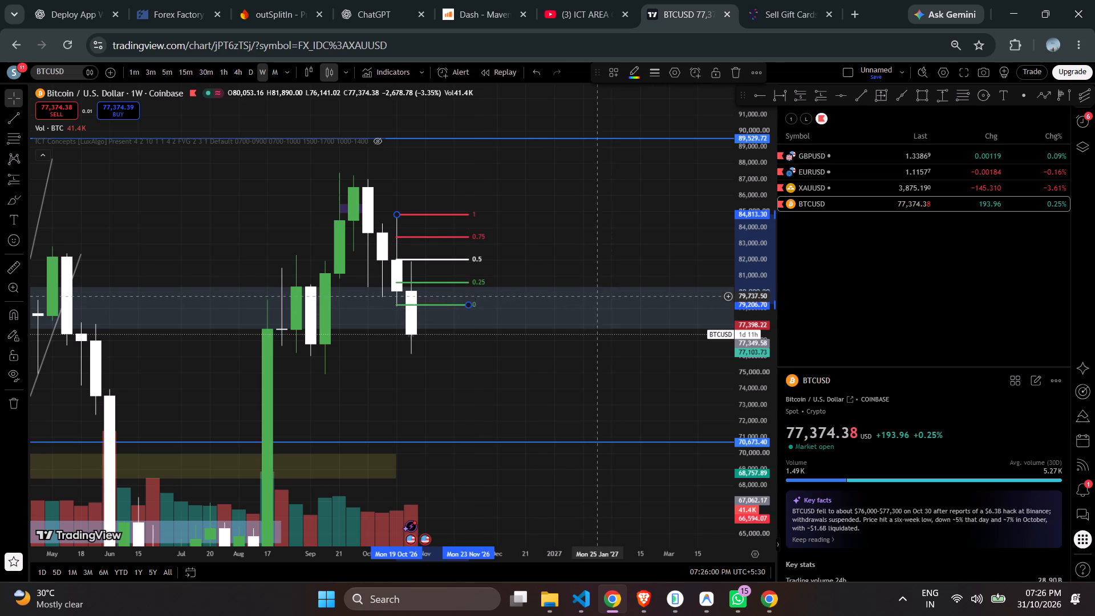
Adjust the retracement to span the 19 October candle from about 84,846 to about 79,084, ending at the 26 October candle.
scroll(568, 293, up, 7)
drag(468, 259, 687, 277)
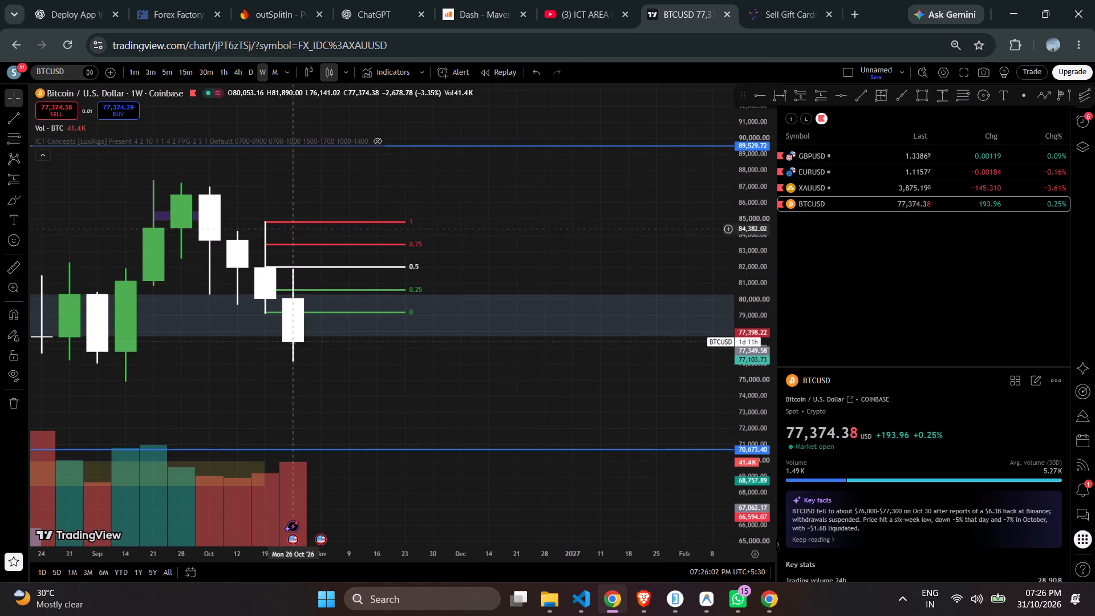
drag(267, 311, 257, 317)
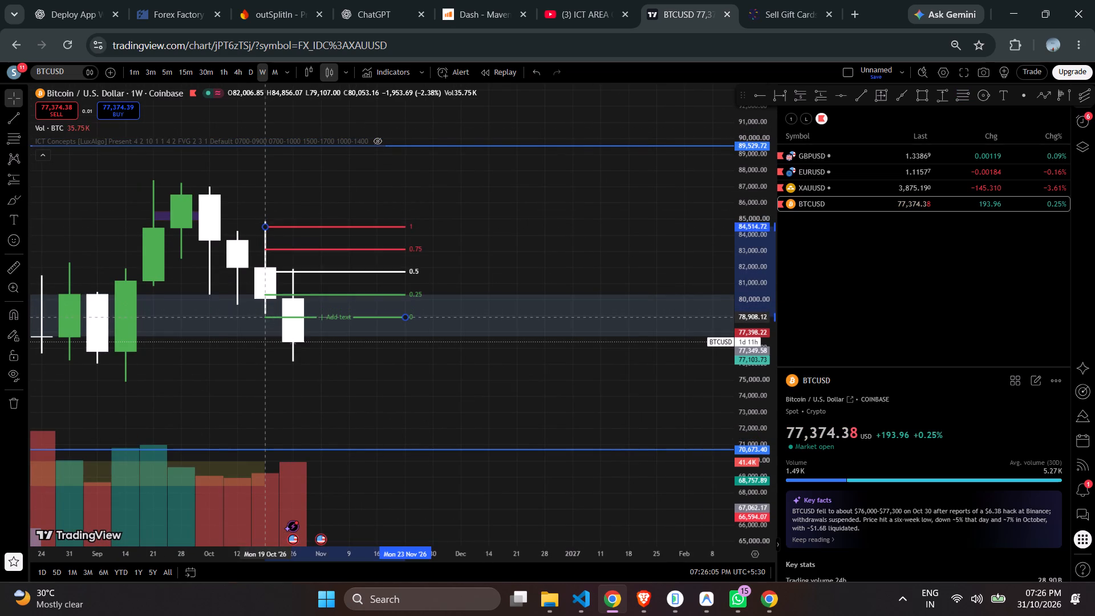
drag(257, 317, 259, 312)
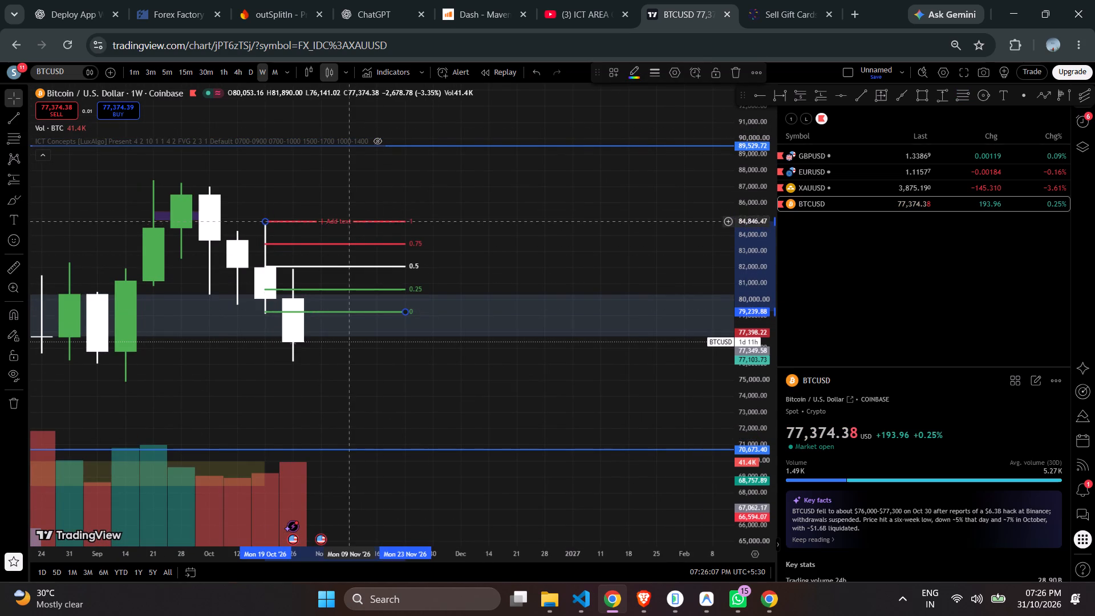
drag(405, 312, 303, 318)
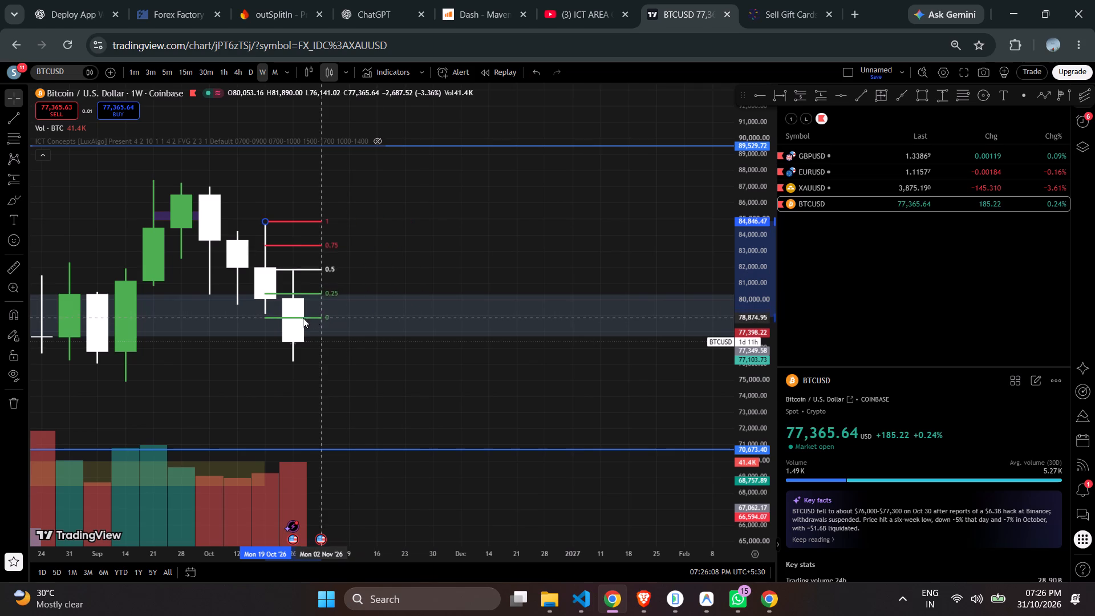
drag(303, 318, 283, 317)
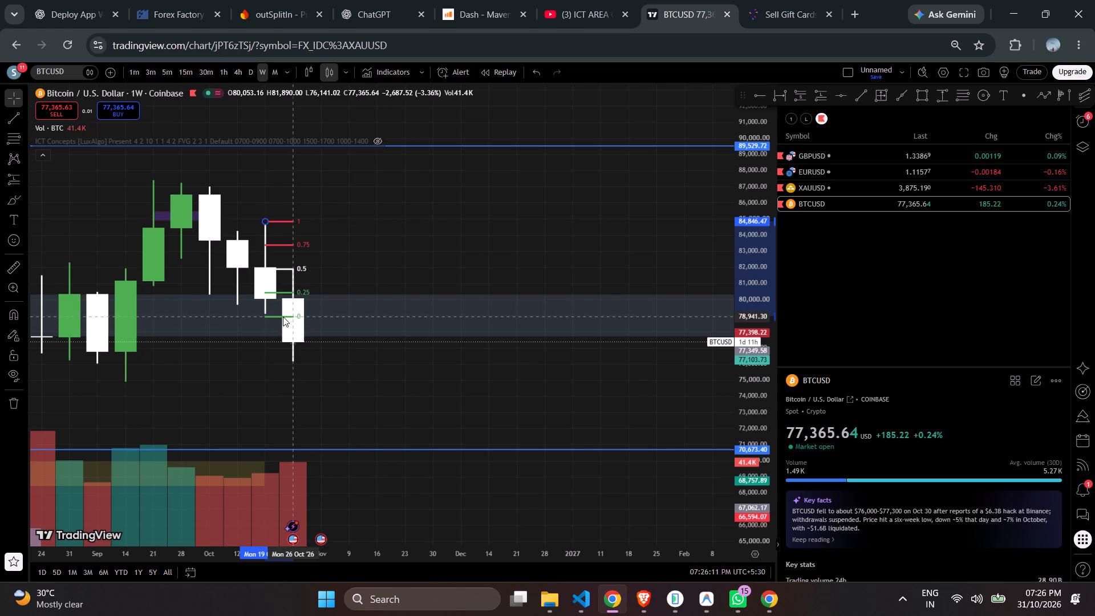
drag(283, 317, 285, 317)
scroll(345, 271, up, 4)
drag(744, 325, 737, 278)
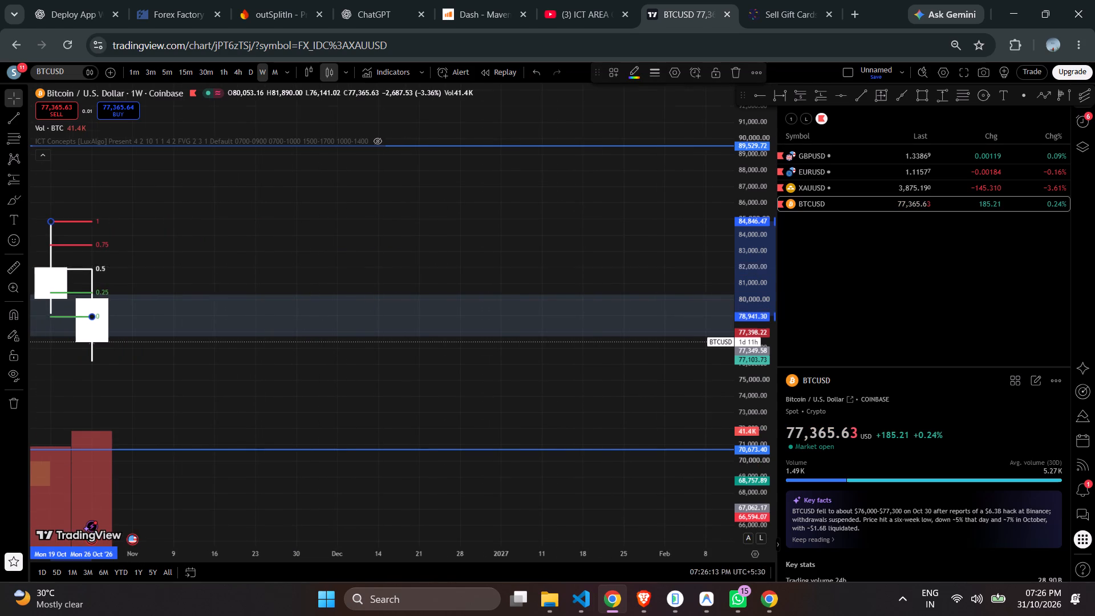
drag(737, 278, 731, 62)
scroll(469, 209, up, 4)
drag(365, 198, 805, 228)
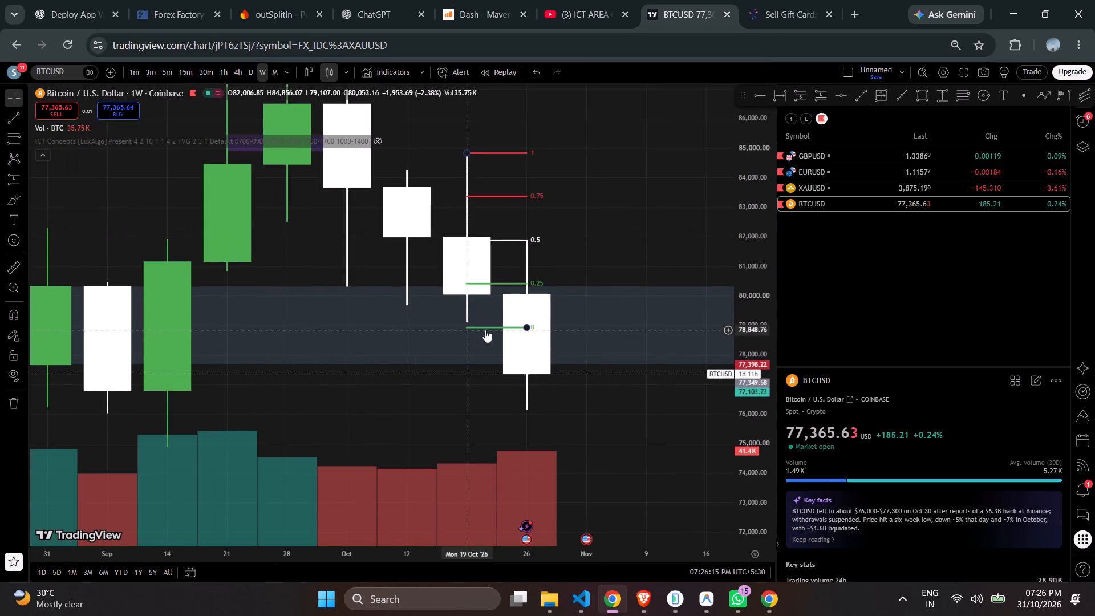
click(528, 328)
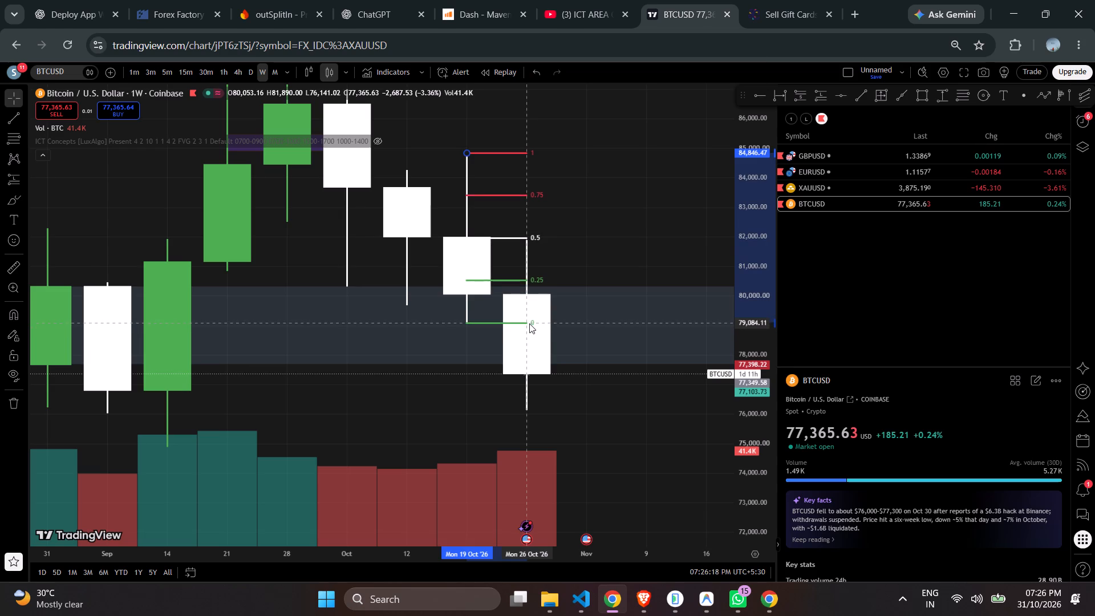
Set the BTCUSD chart to the daily timeframe and reset the chart view.
click(248, 68)
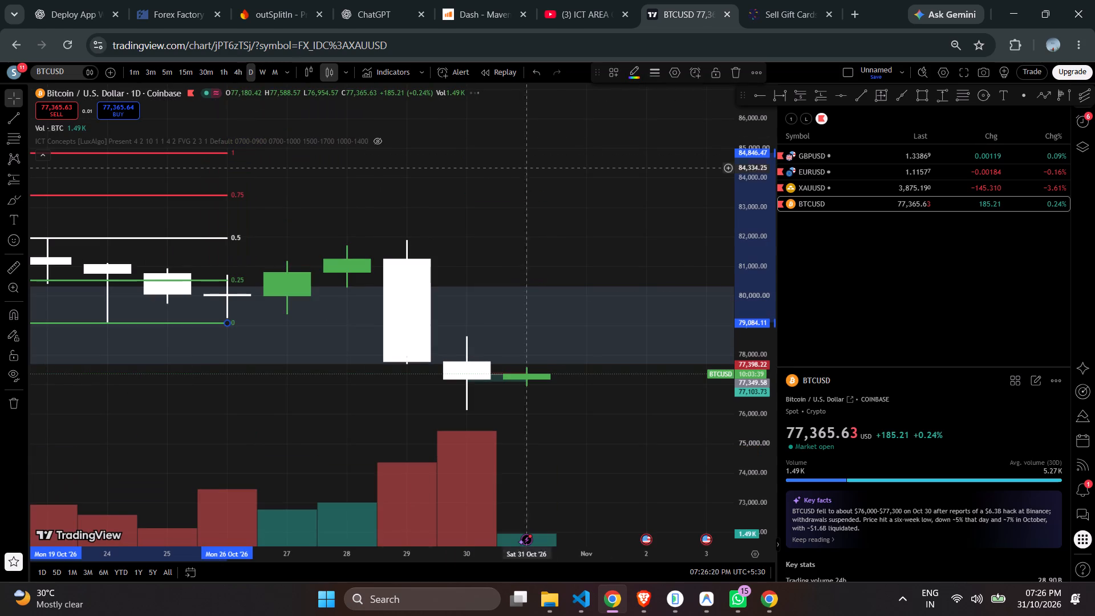
right_click(510, 156)
click(572, 167)
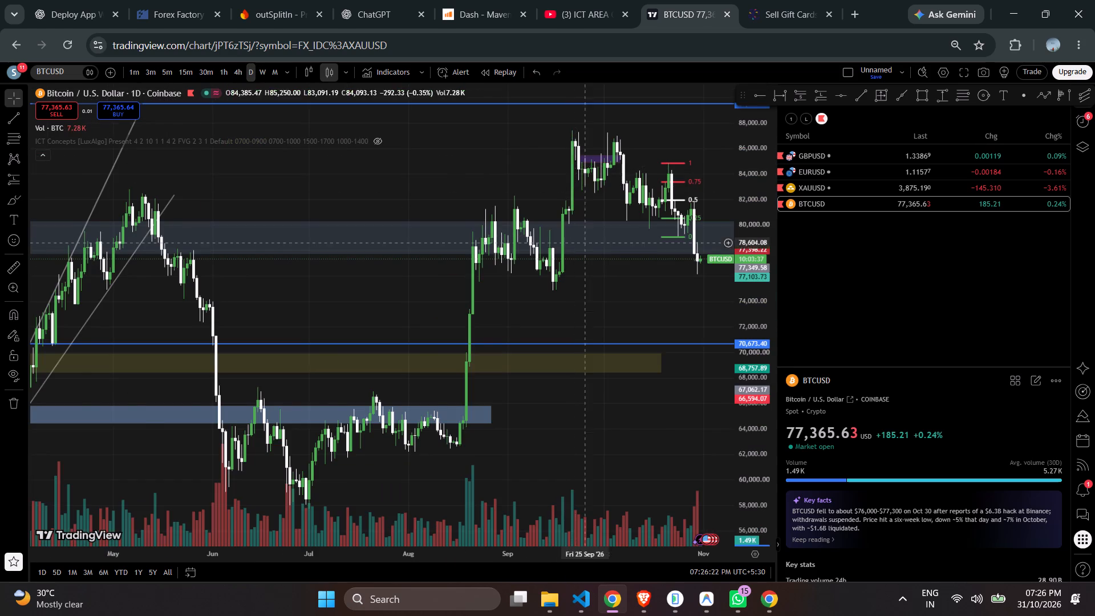
Examine the recent daily BTCUSD price action around the retracement levels.
drag(597, 248, 438, 226)
scroll(554, 229, up, 5)
drag(759, 306, 740, 119)
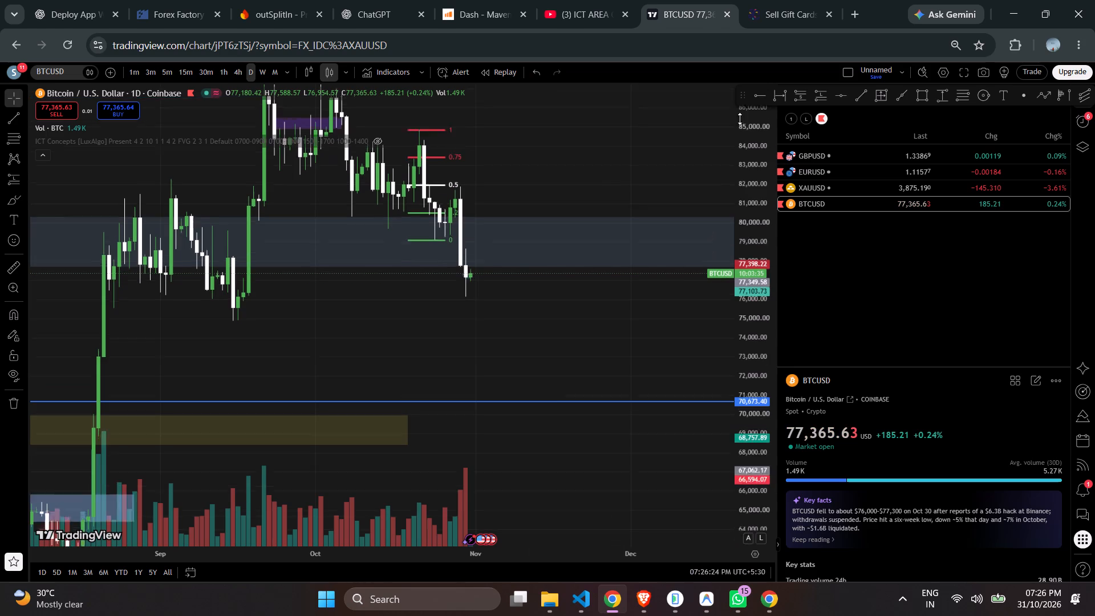
drag(740, 119, 740, 112)
scroll(645, 245, up, 3)
drag(511, 288, 757, 321)
scroll(606, 299, up, 3)
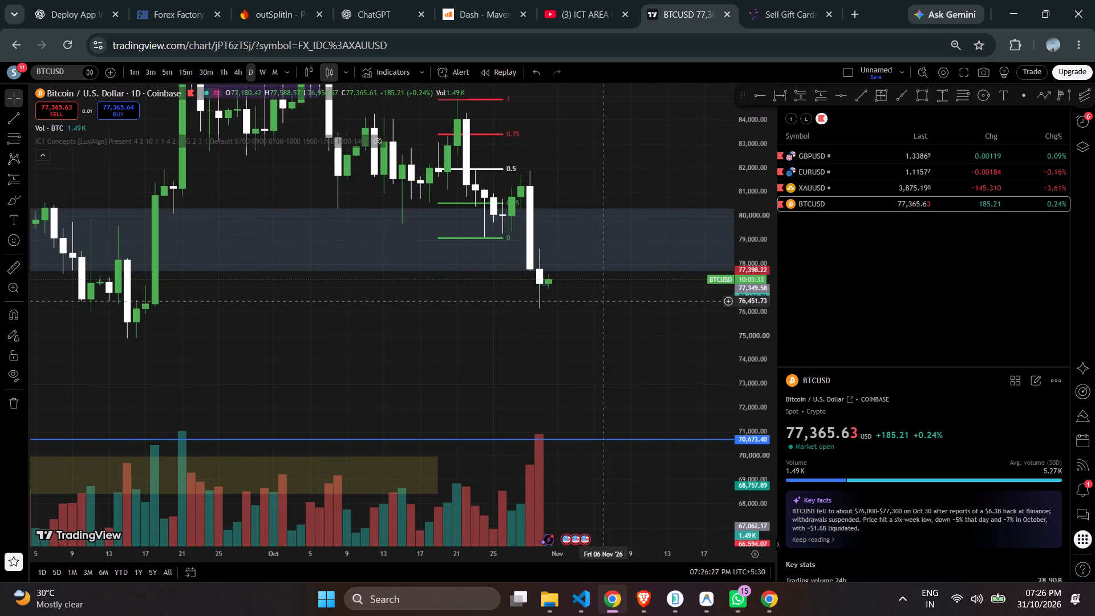
scroll(605, 301, down, 3)
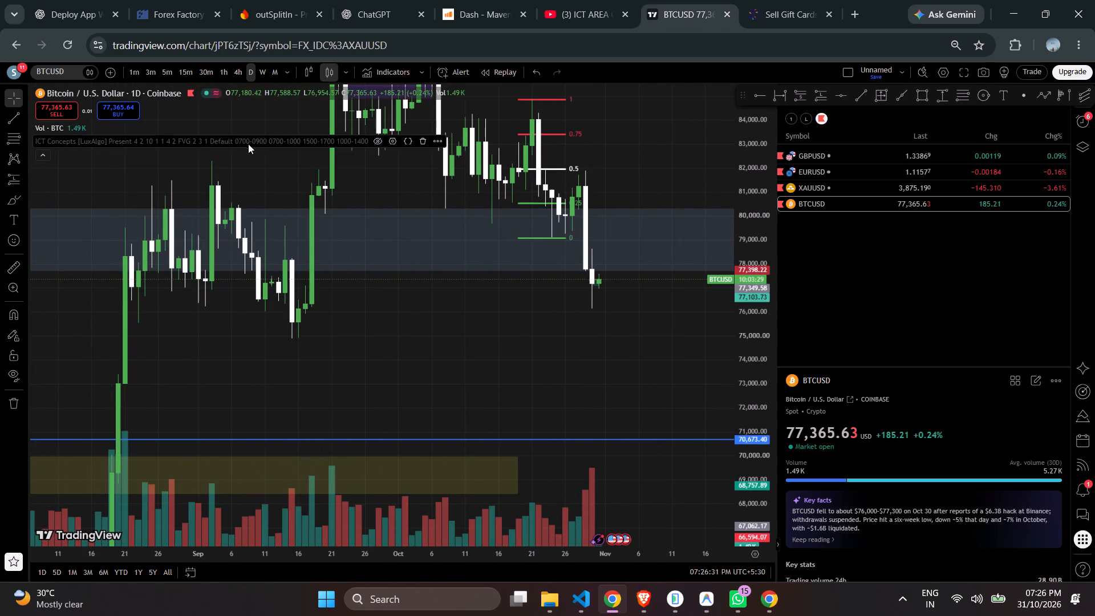
Show the hidden ICT Concepts [LuxAlgo] indicator on the daily BTCUSD chart.
click(380, 139)
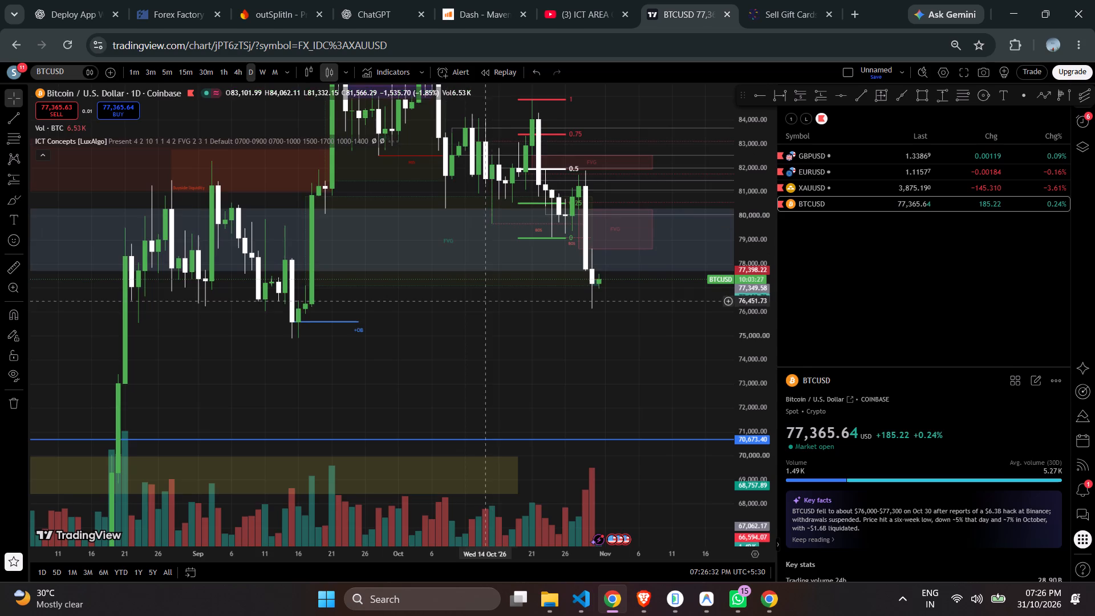
scroll(482, 333, up, 6)
drag(481, 331, 427, 355)
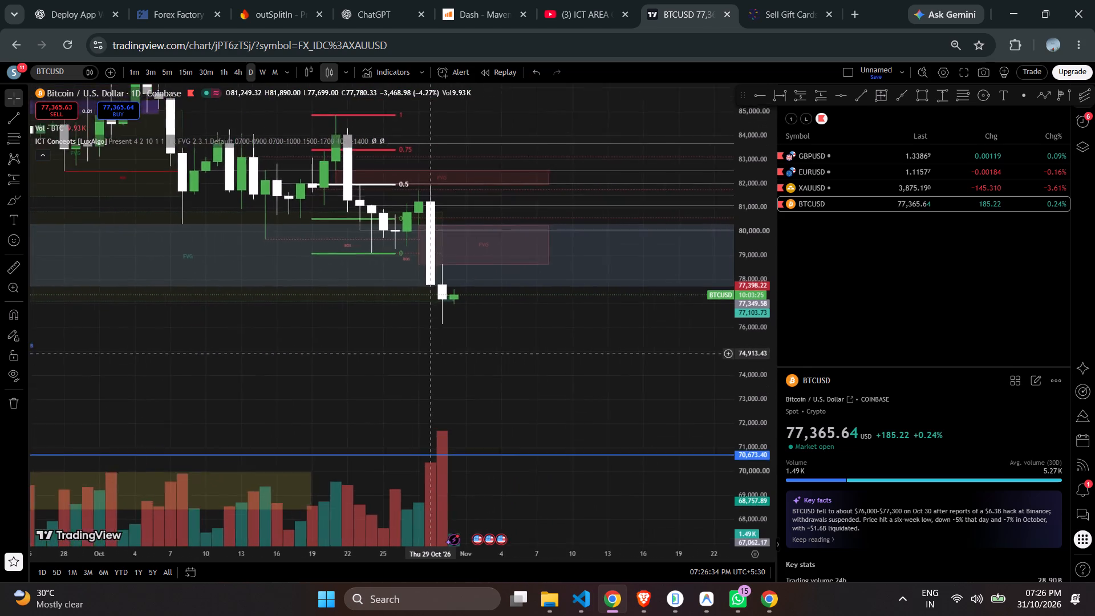
drag(427, 355, 356, 400)
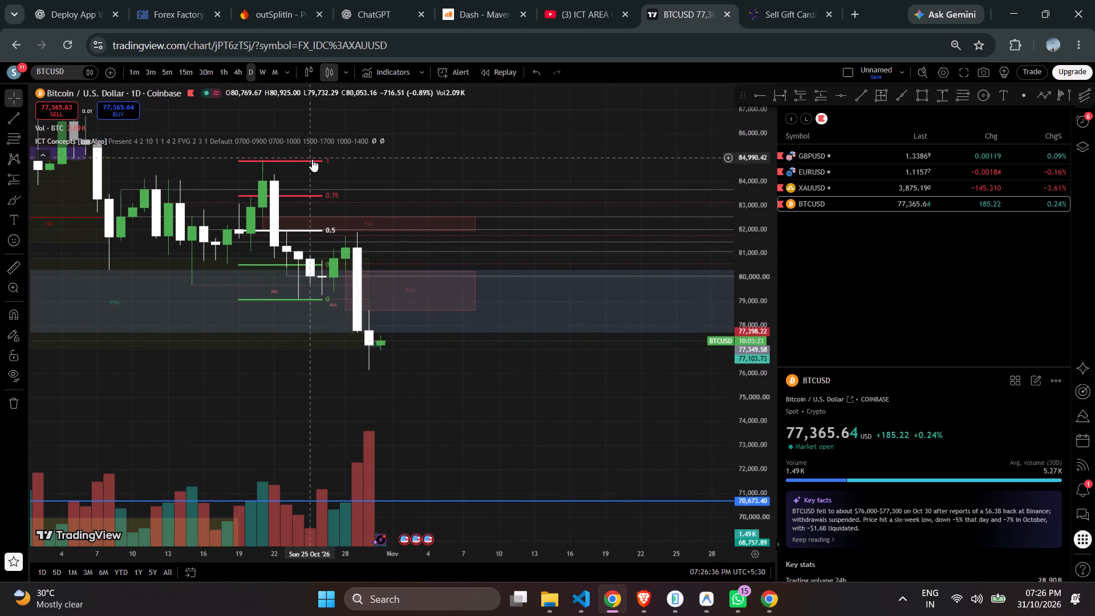
Check the BTCUSD chart on the 4-hour timeframe and return to the daily timeframe.
click(238, 74)
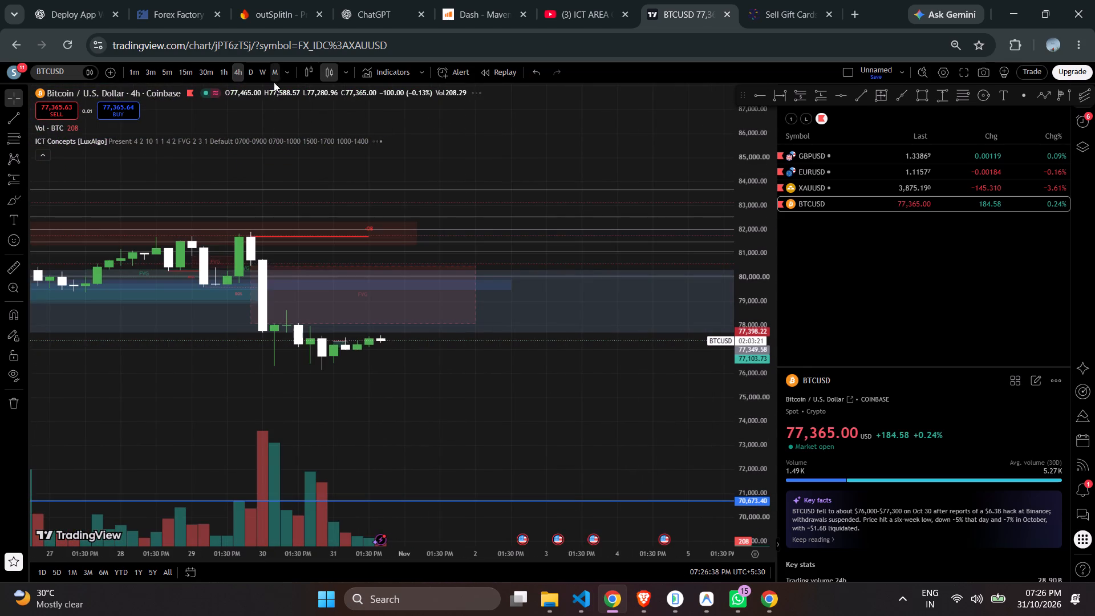
click(246, 70)
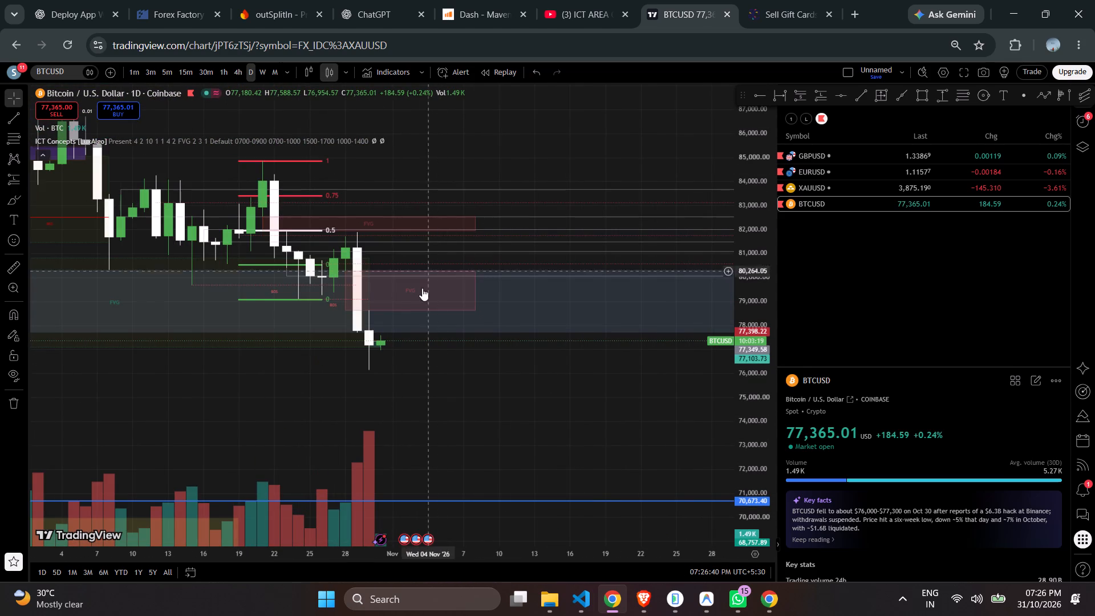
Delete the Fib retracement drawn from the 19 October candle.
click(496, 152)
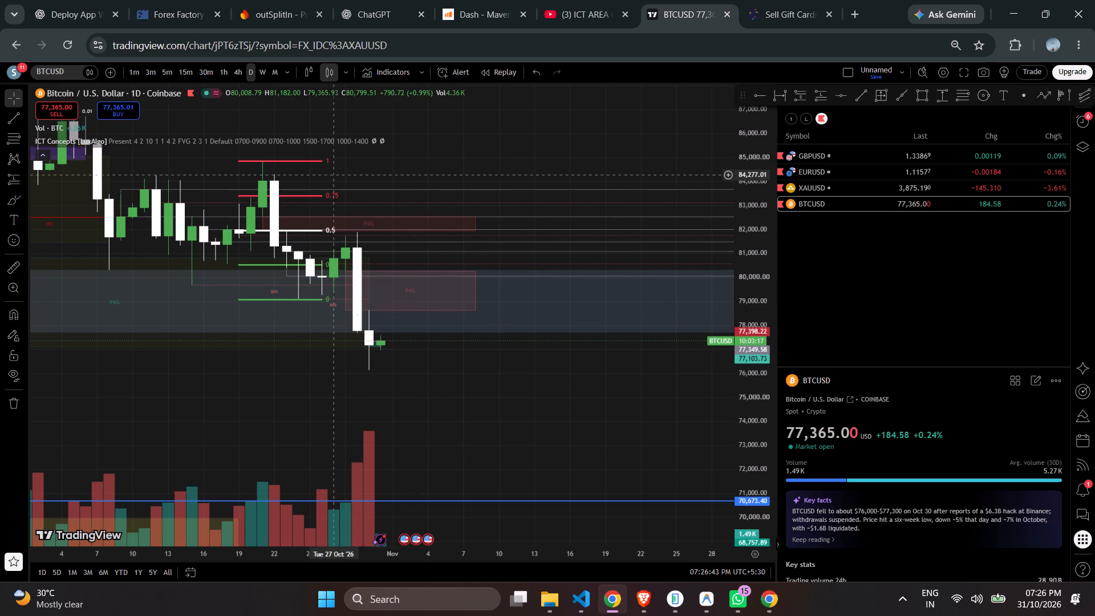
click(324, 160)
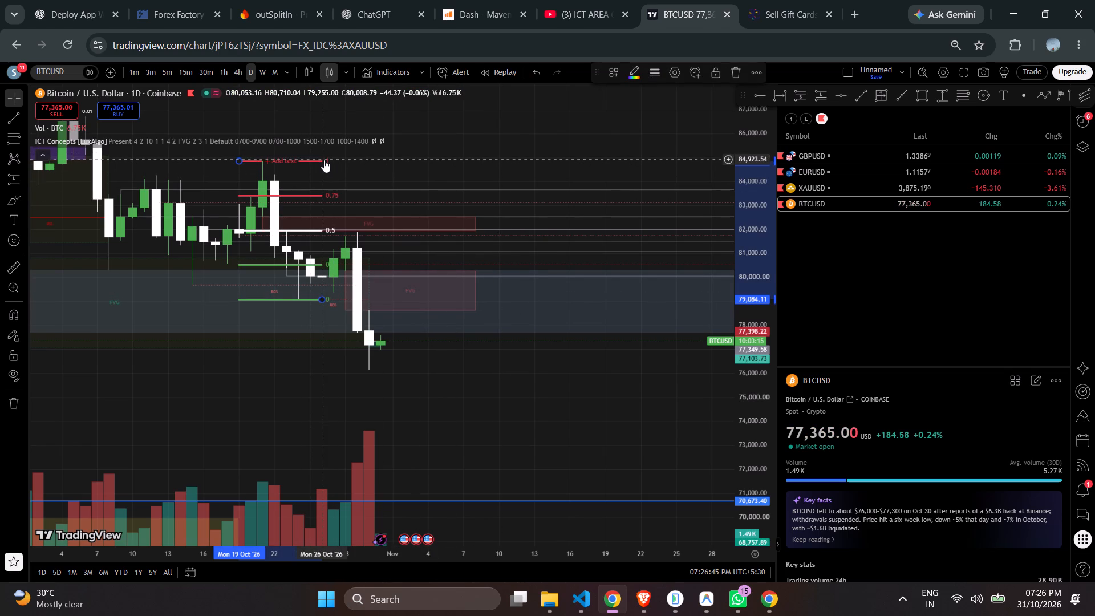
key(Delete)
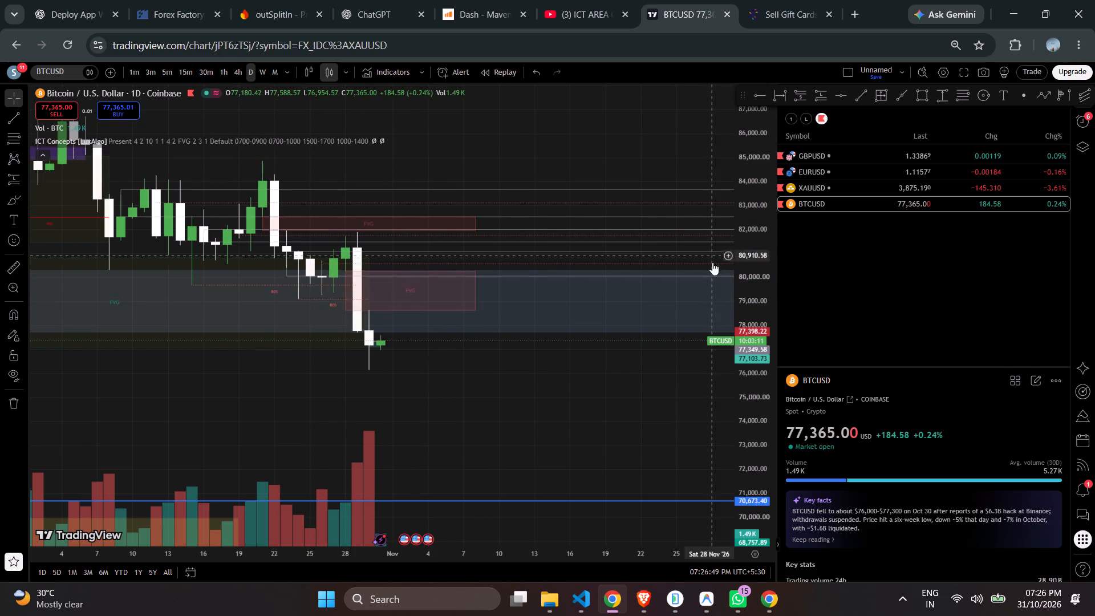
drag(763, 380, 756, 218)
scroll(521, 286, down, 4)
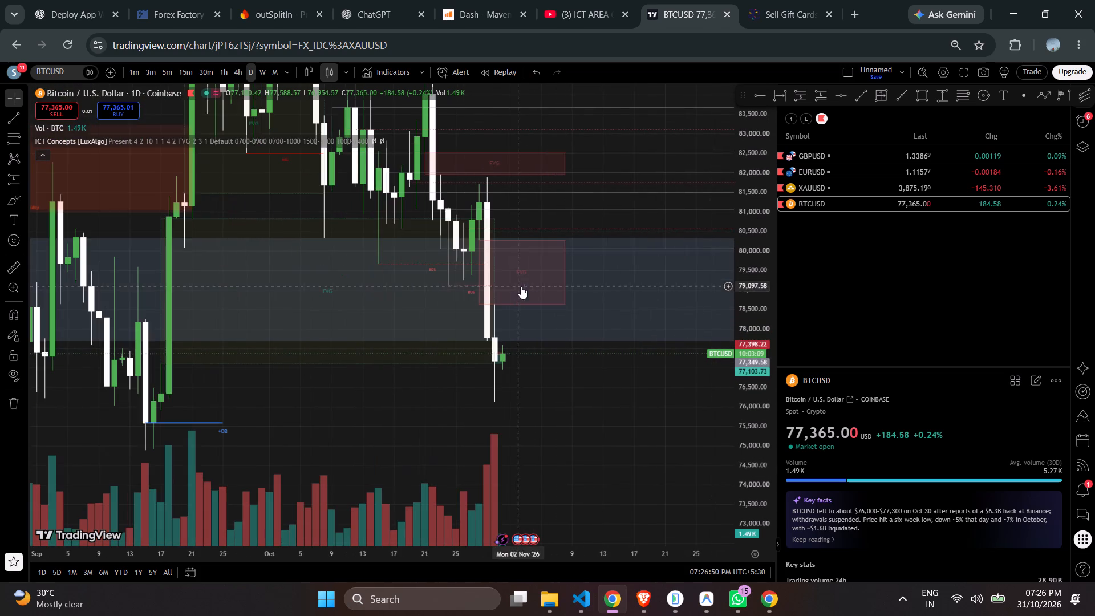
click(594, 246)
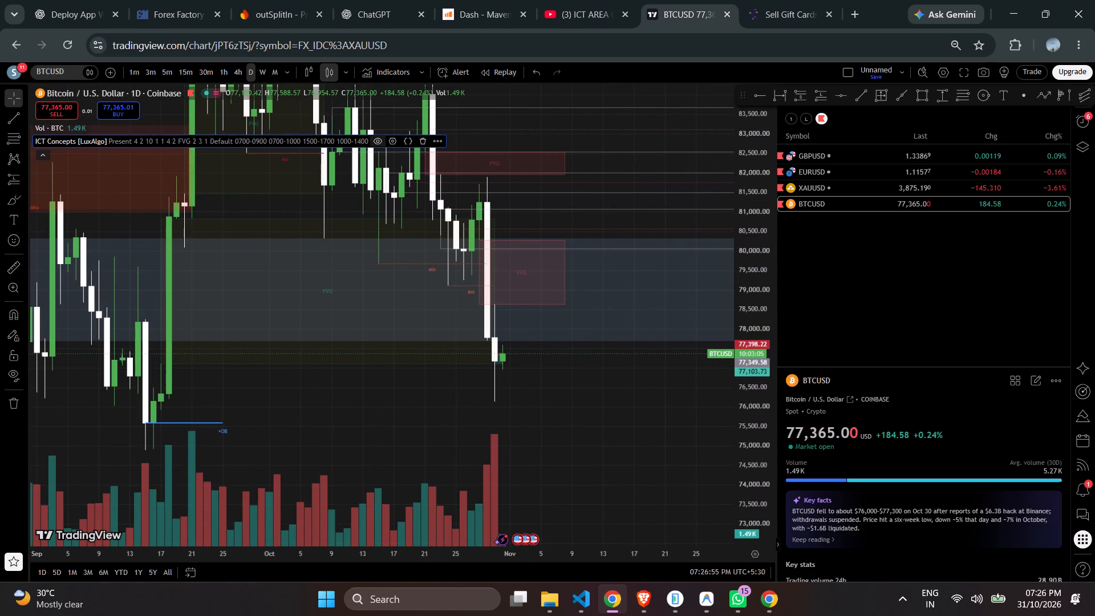
Open the ICT Concepts [LuxAlgo] settings and examine its inputs from order blocks to killzones, briefly toggling Show Killzones.
scroll(630, 376, down, 3)
drag(627, 394, 432, 472)
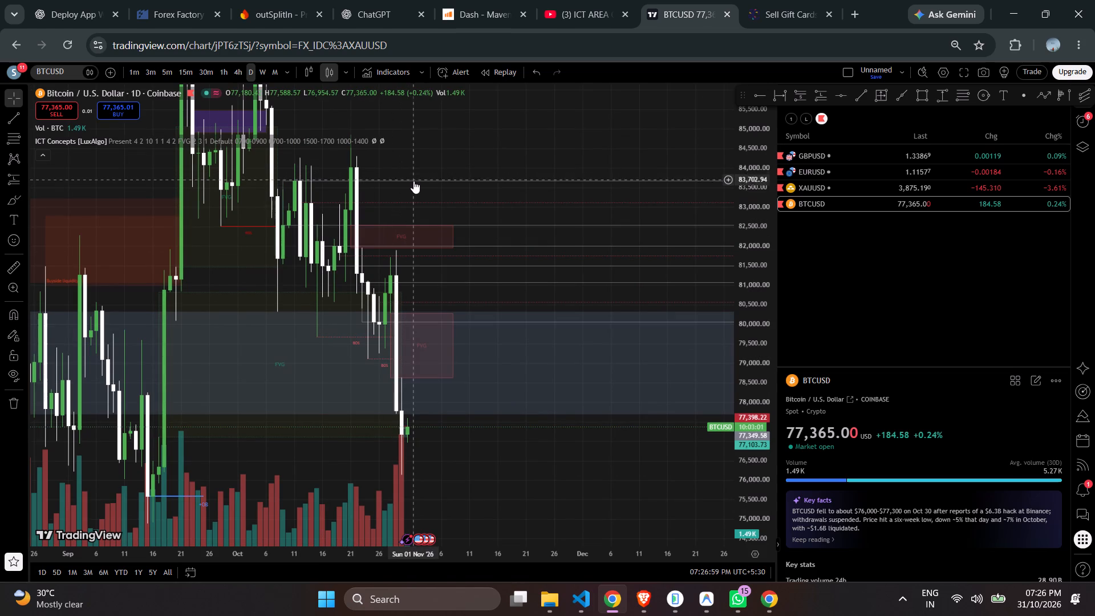
click(413, 181)
click(395, 141)
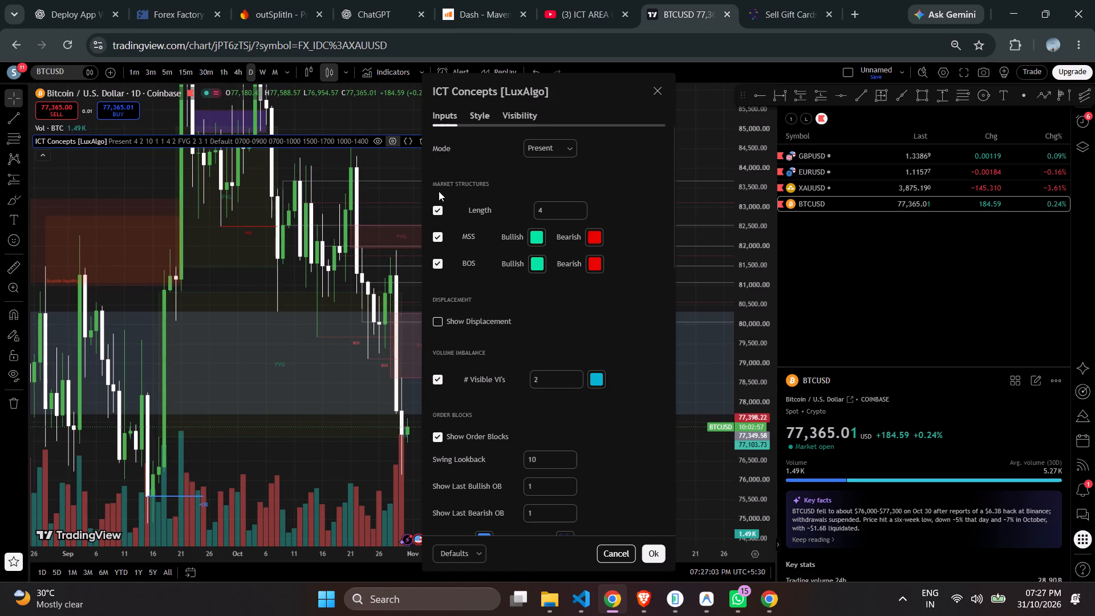
scroll(458, 196, down, 3)
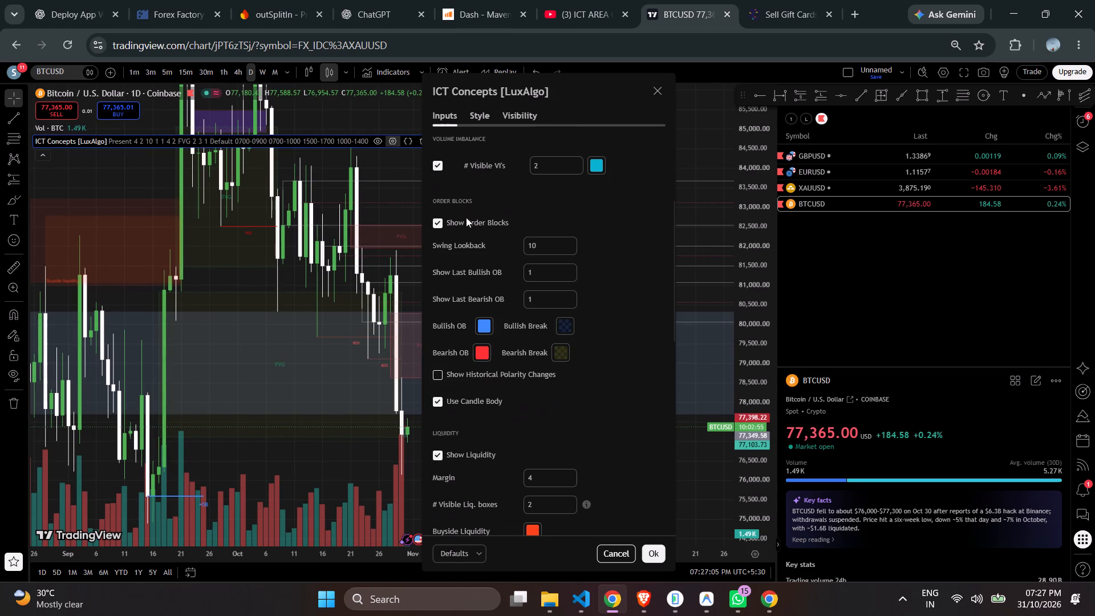
scroll(464, 213, down, 3)
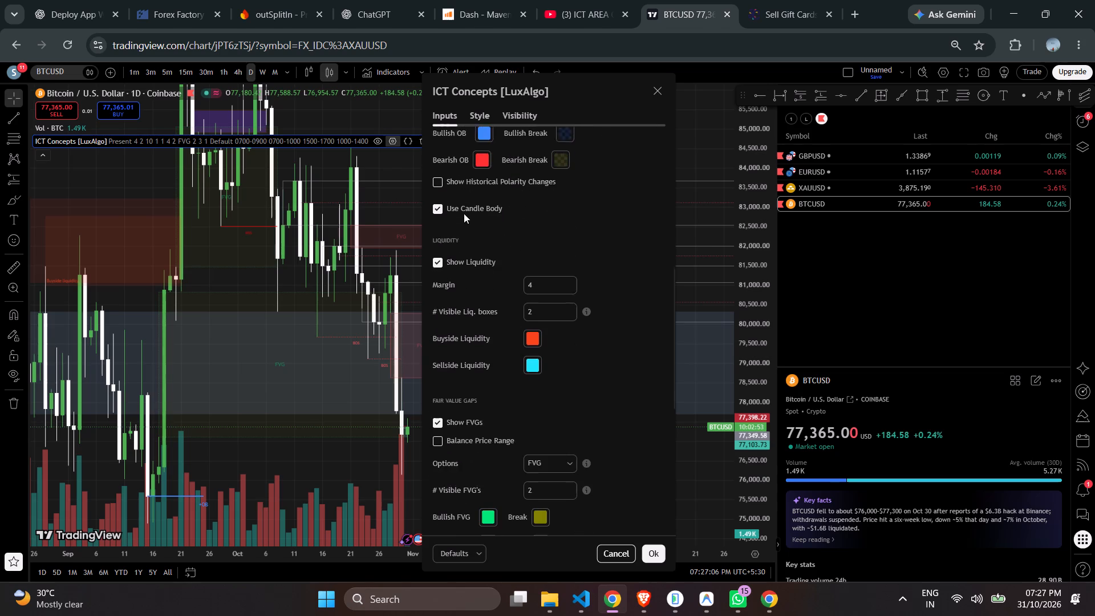
scroll(464, 213, down, 3)
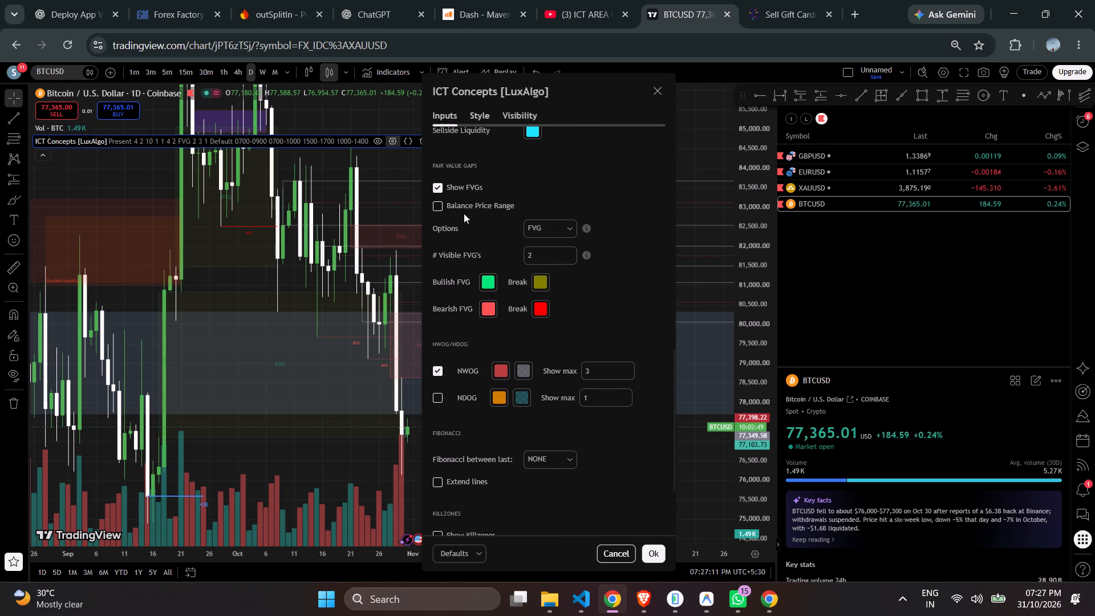
scroll(464, 213, down, 3)
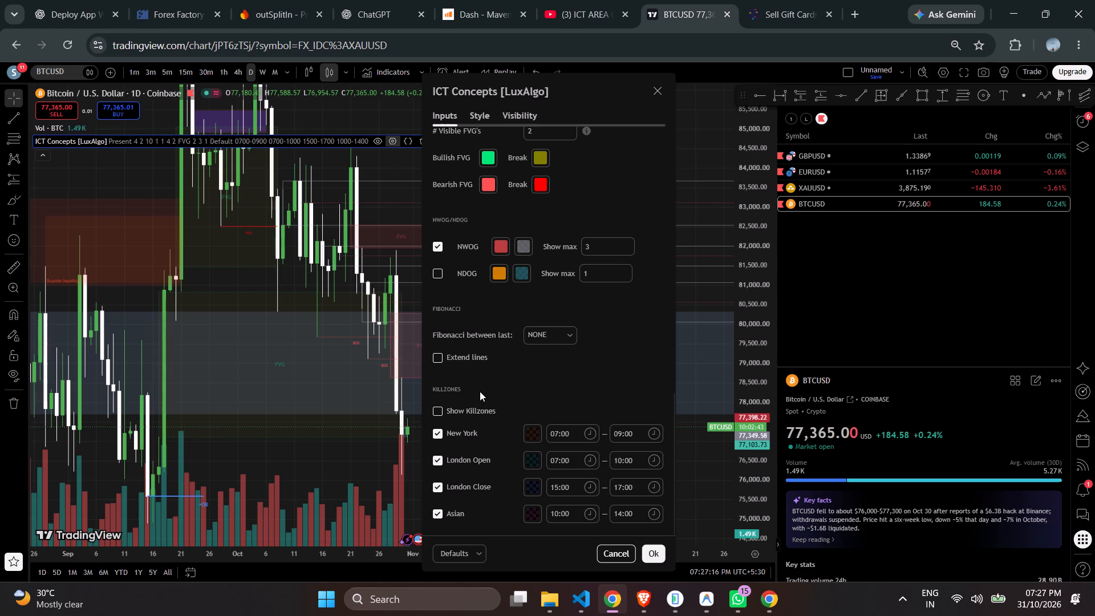
click(437, 407)
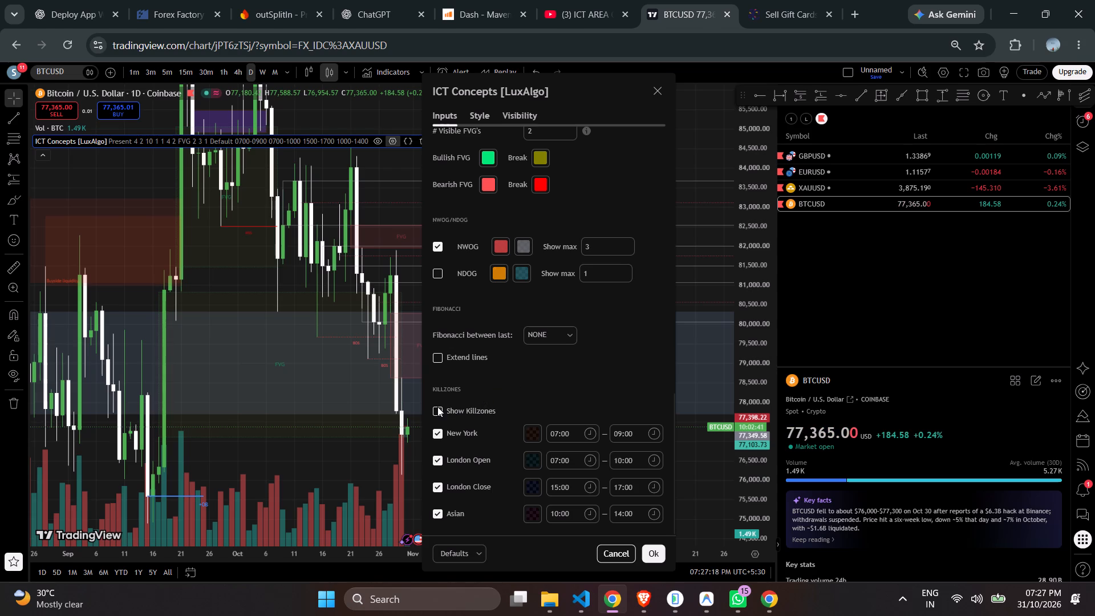
click(437, 406)
scroll(574, 257, up, 5)
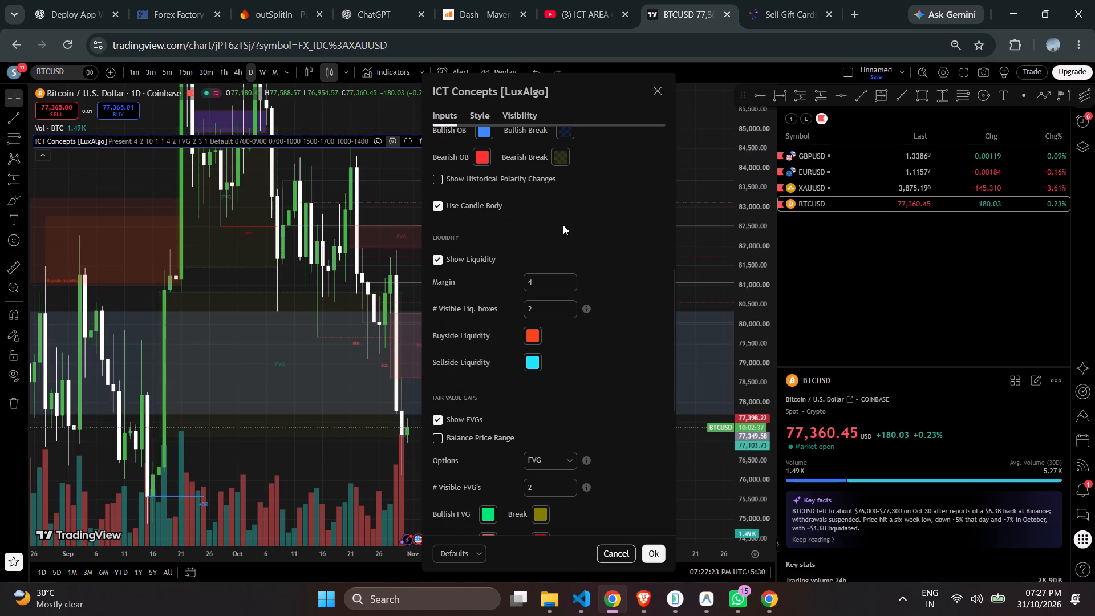
scroll(561, 225, up, 3)
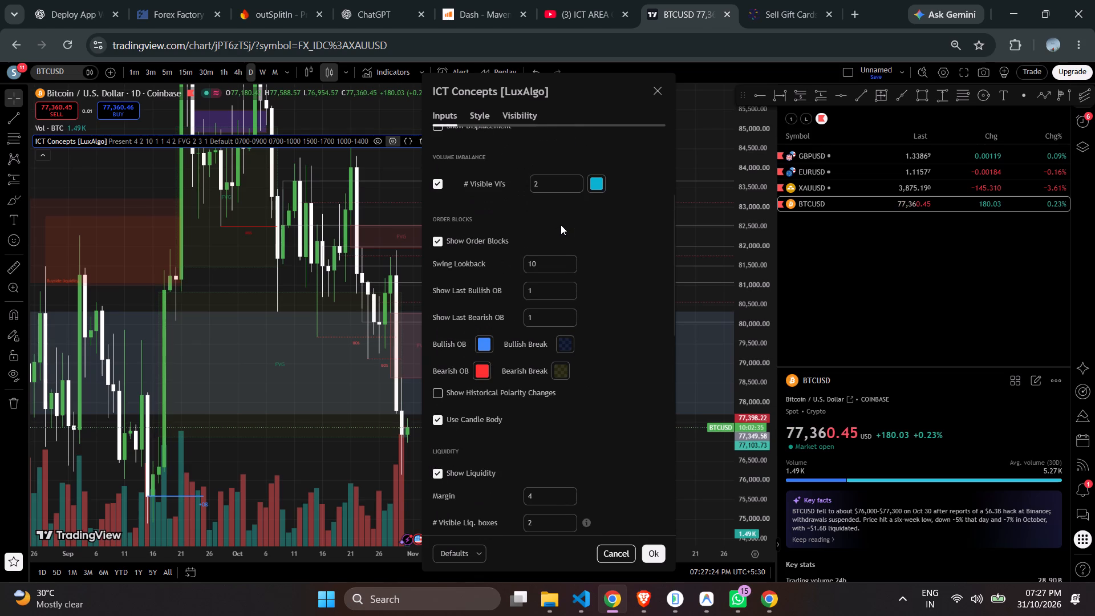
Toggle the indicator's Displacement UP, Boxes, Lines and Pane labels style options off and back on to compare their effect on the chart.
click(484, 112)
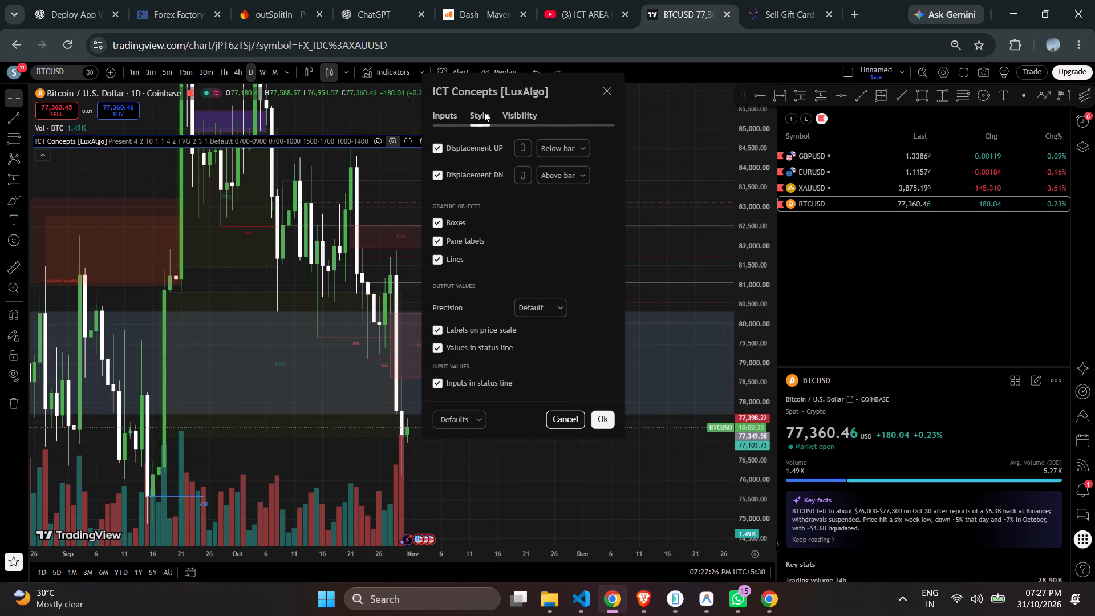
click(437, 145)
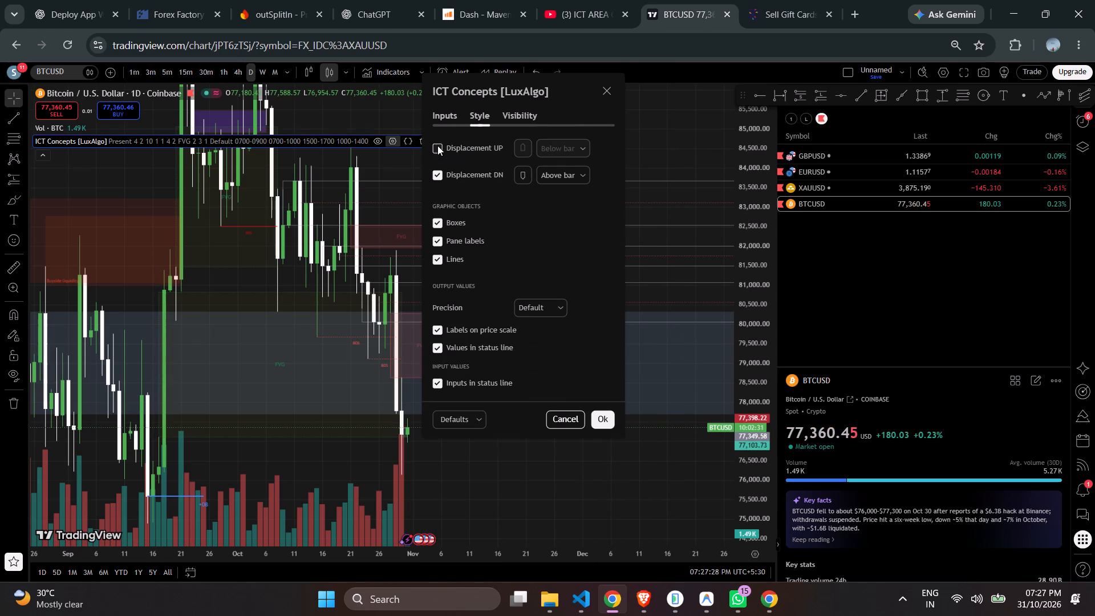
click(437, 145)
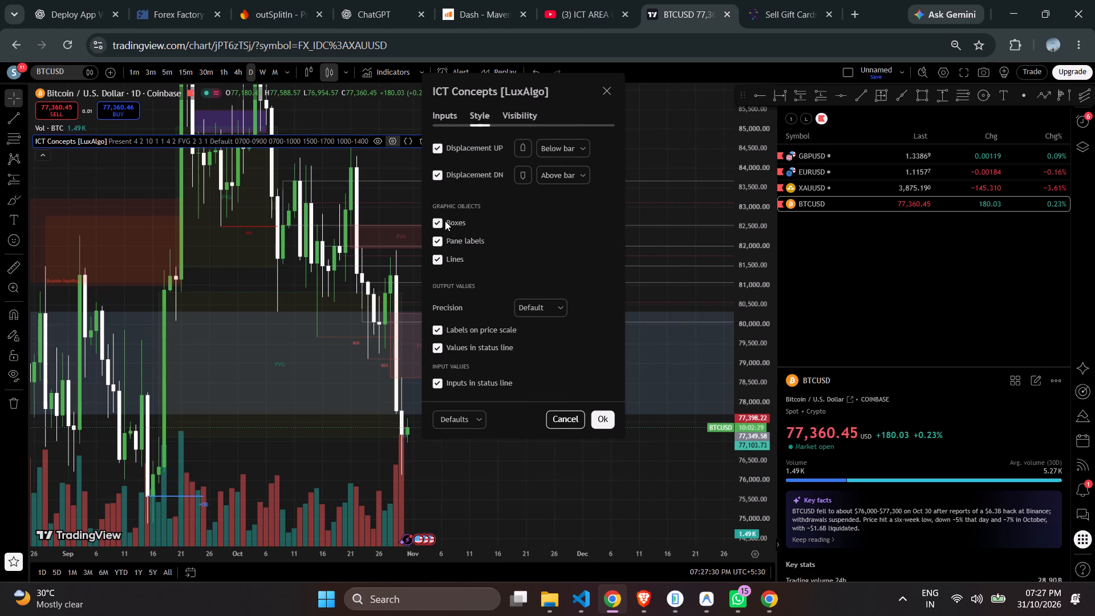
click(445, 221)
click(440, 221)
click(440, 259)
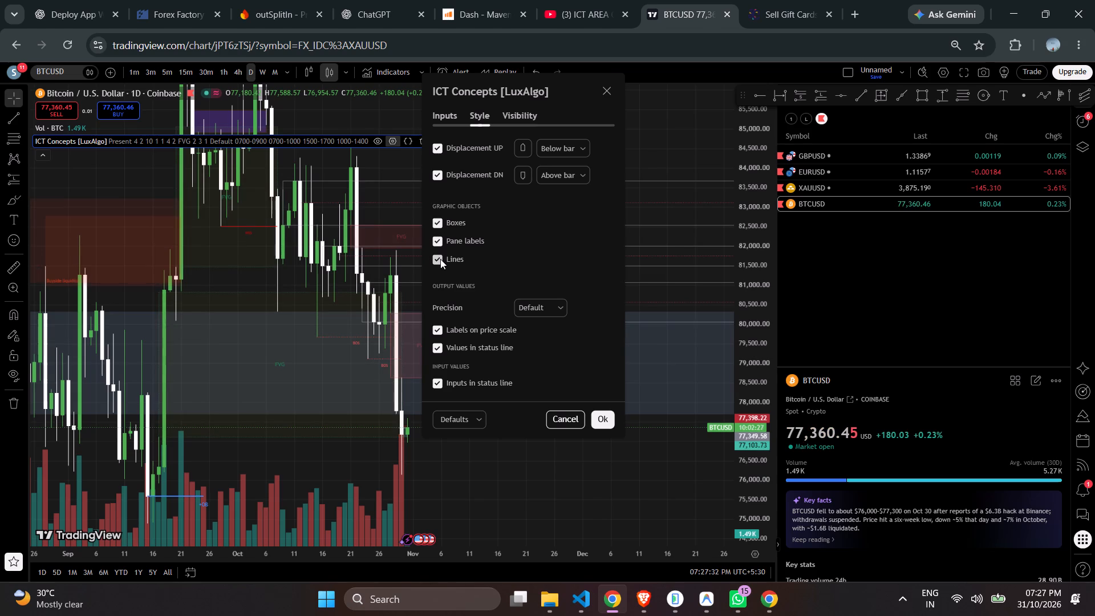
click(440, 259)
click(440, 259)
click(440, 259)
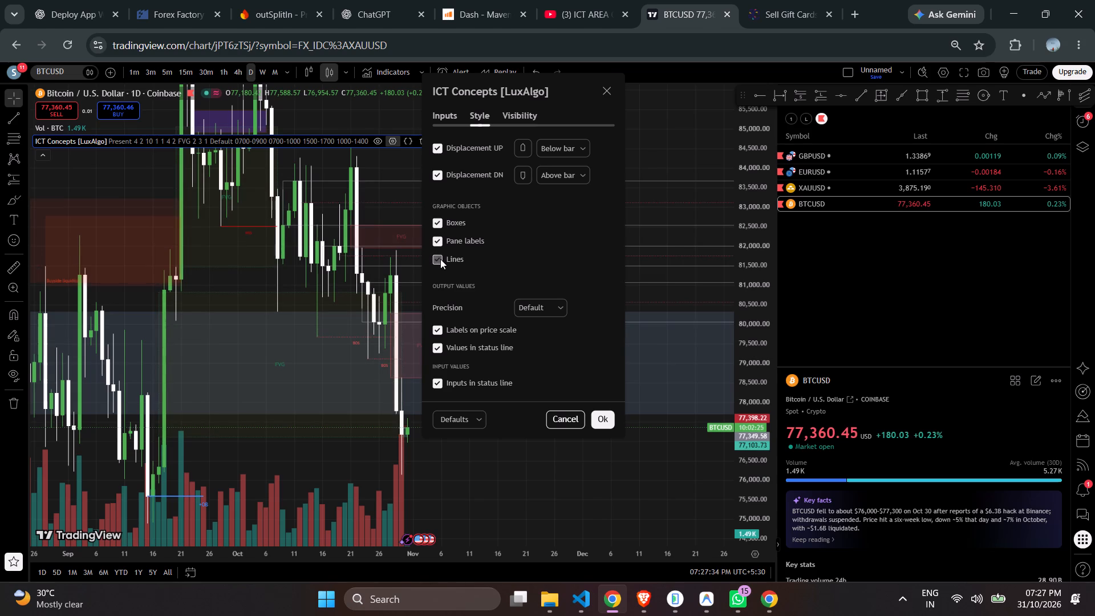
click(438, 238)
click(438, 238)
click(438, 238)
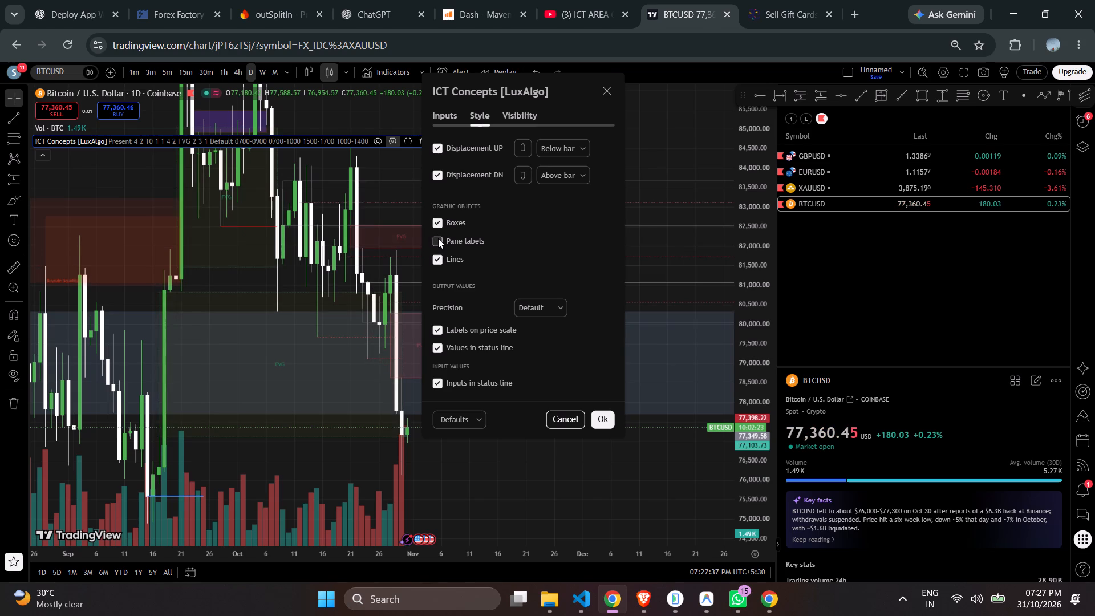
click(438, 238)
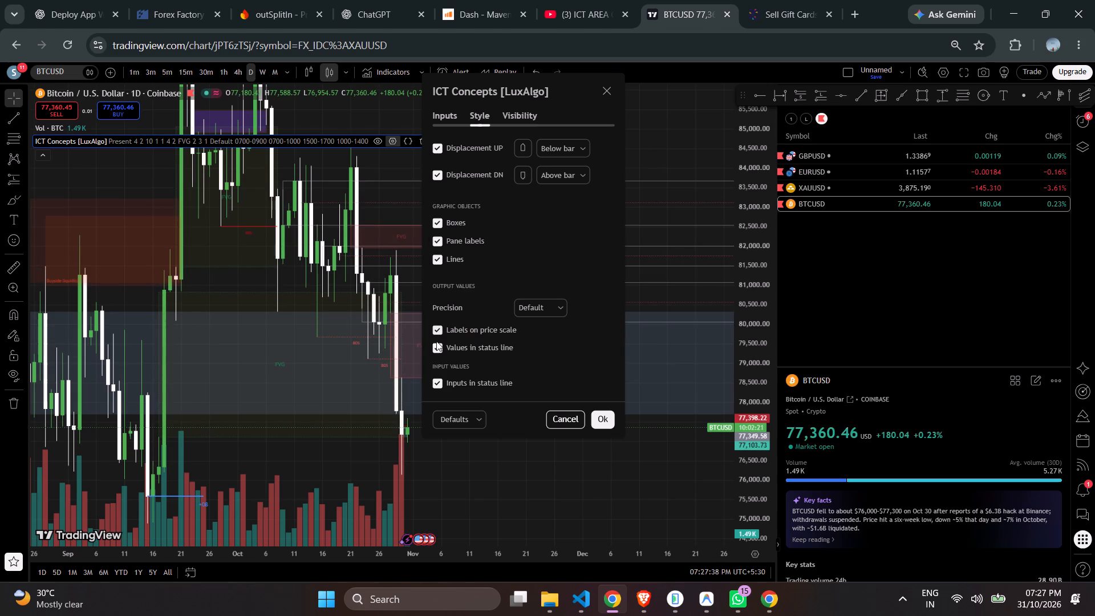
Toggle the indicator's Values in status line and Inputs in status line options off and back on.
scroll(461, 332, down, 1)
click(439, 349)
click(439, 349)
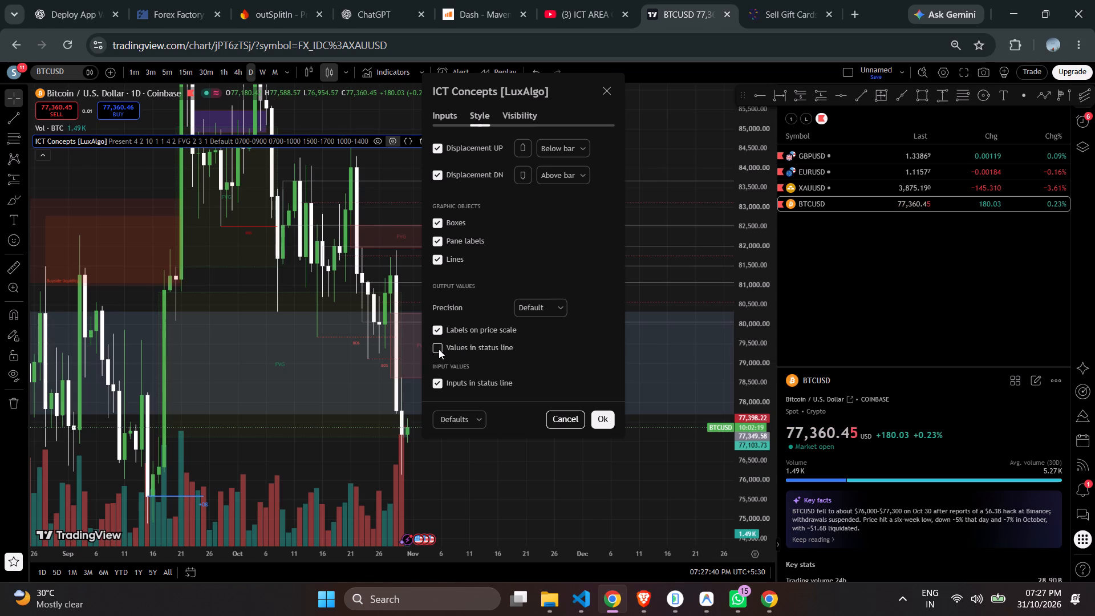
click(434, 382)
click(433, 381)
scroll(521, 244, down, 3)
Check the indicator's timeframe visibility settings, then set the Market Structures Length to 3, keeping the mode on Present.
click(514, 111)
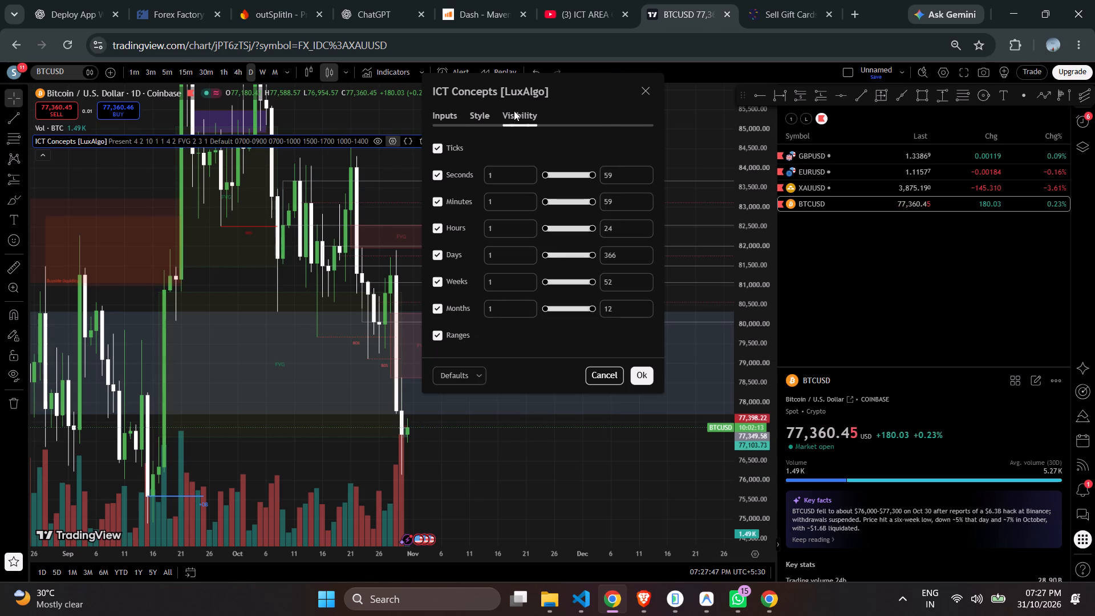
click(467, 112)
click(447, 115)
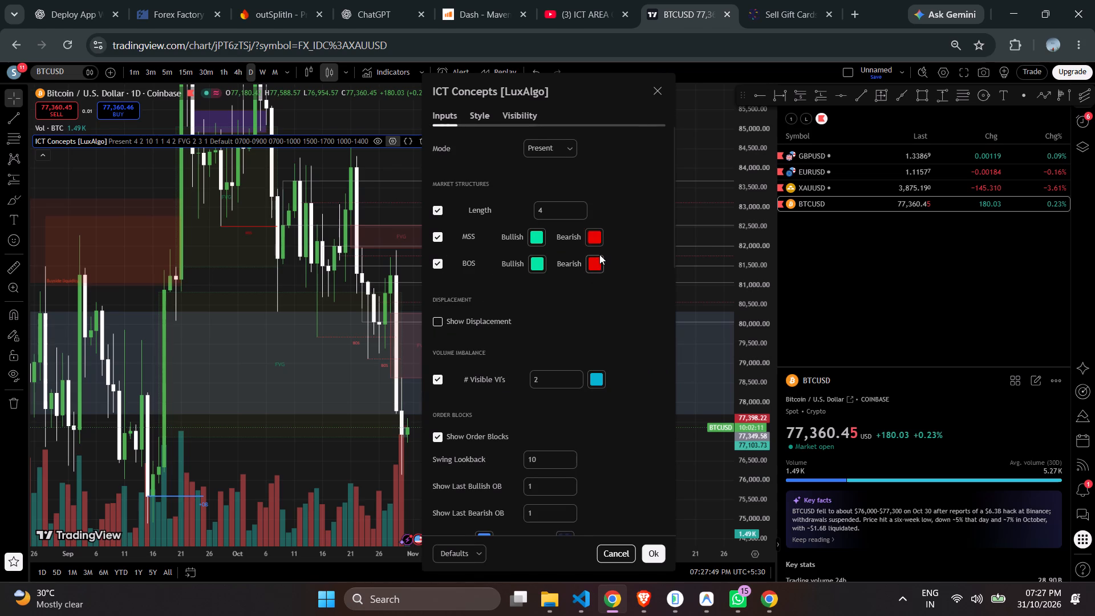
scroll(599, 254, up, 1)
click(557, 205)
key(BackSpace)
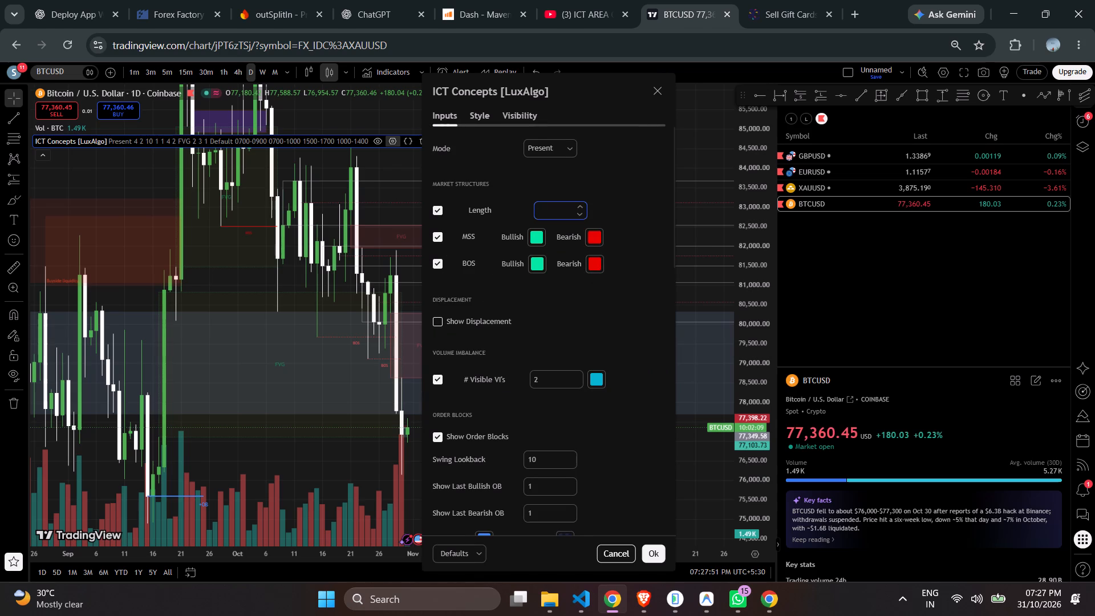
key(1)
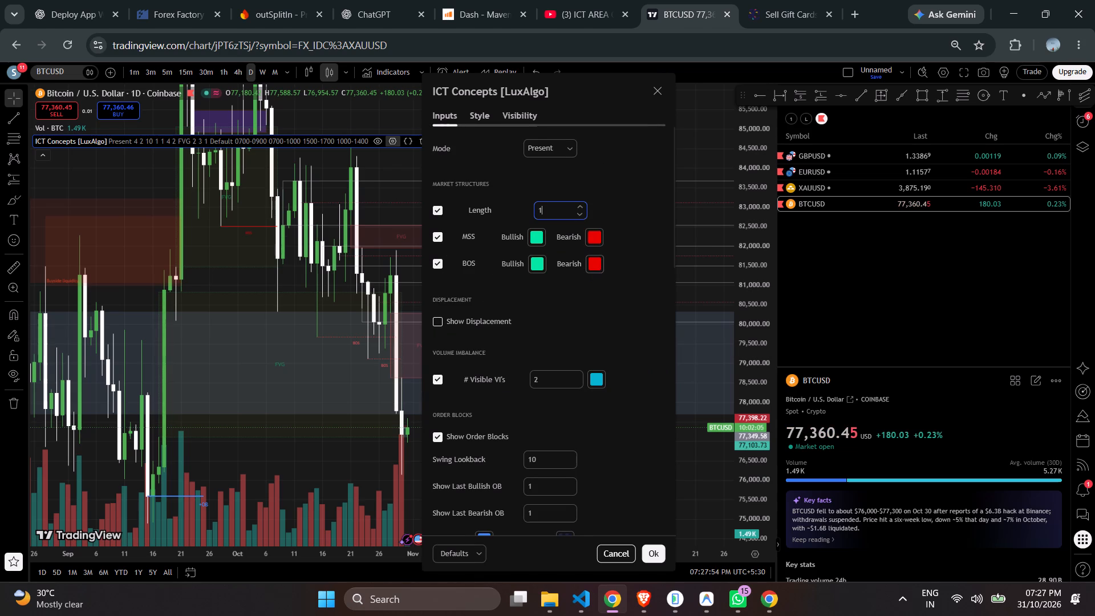
key(BackSpace)
key(3)
click(555, 151)
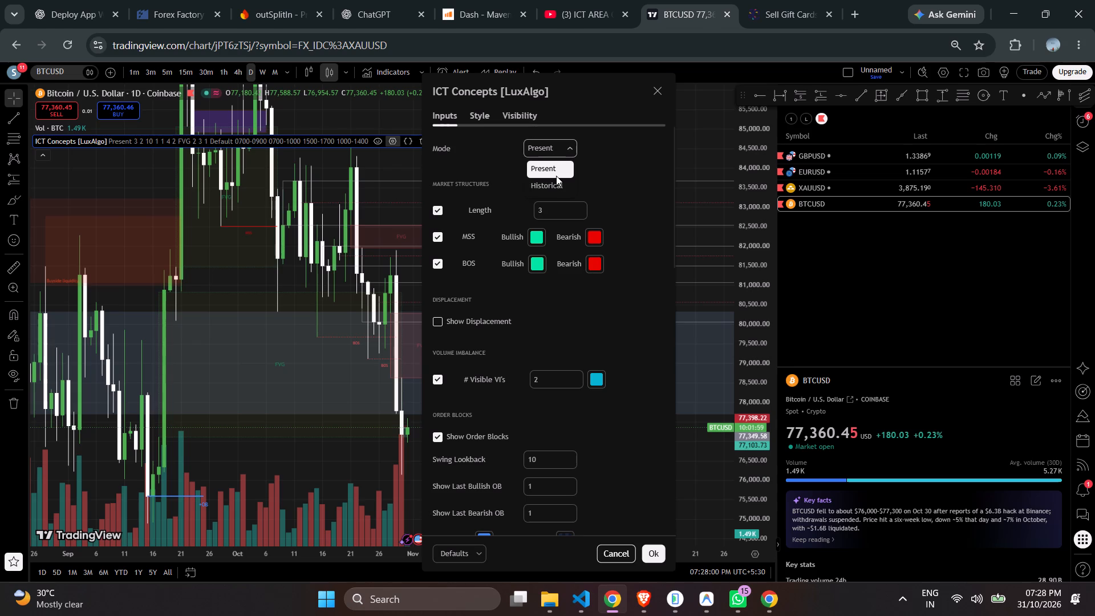
click(581, 331)
Disable Use Candle Body for the indicator's order blocks, keeping the volume imbalances shown.
scroll(586, 328, down, 2)
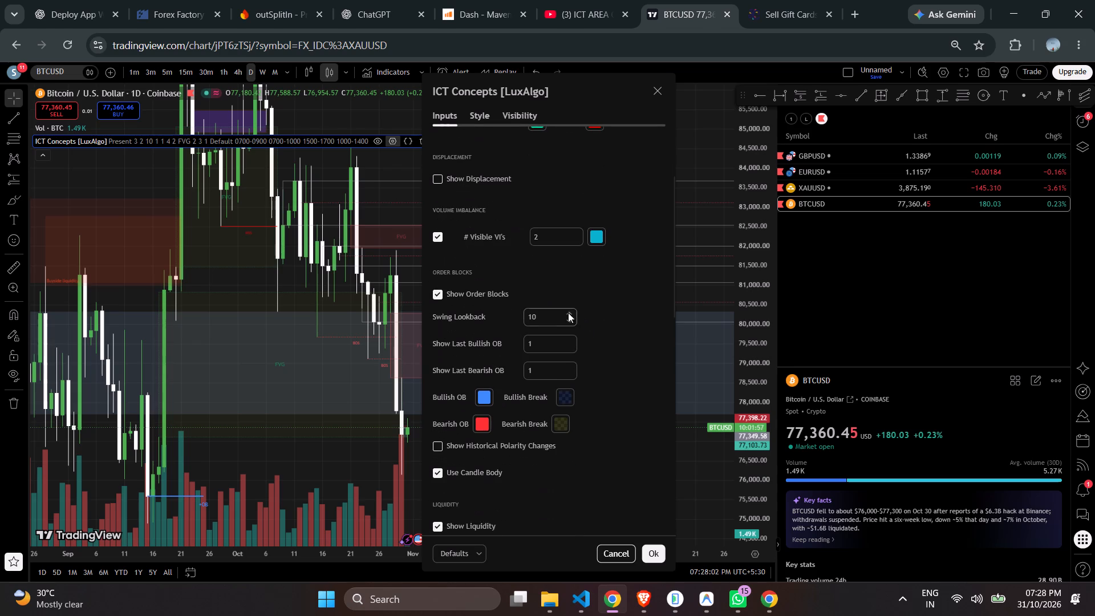
click(440, 234)
click(438, 234)
scroll(522, 265, down, 2)
click(437, 331)
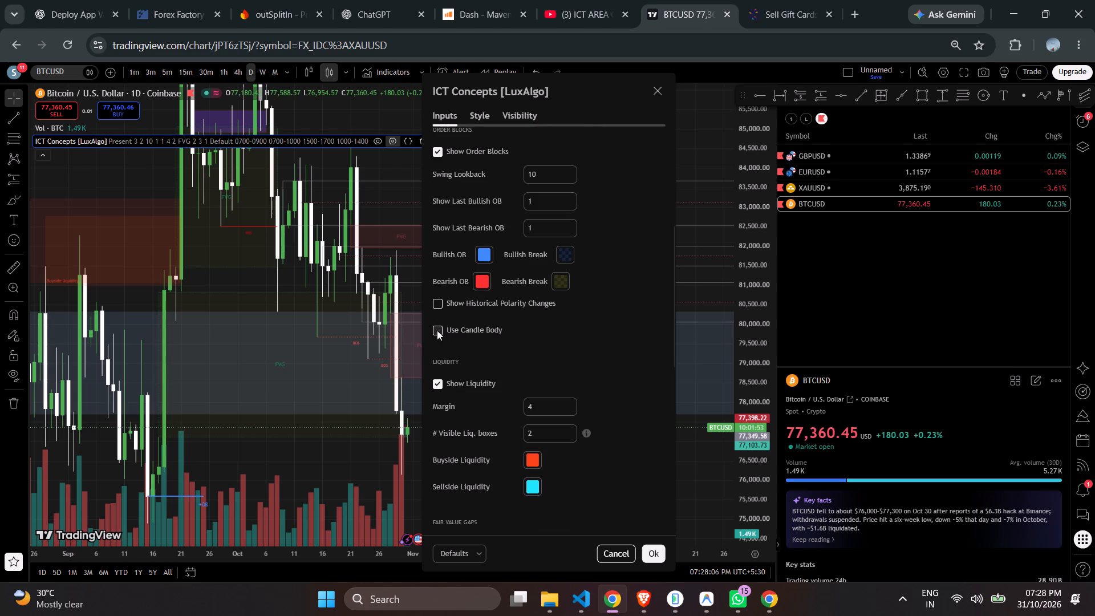
click(437, 330)
click(437, 330)
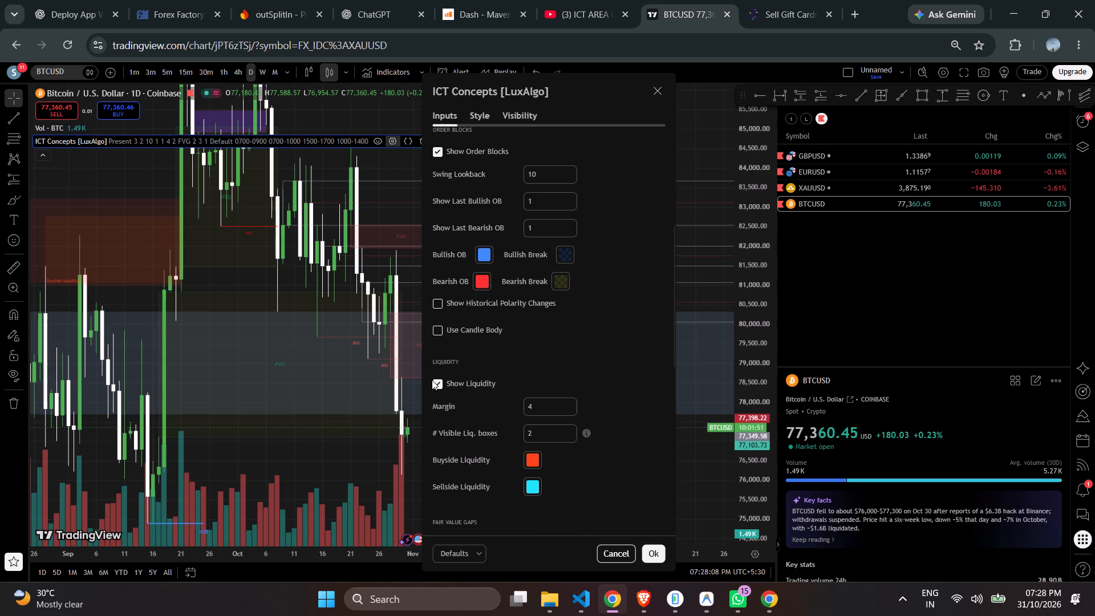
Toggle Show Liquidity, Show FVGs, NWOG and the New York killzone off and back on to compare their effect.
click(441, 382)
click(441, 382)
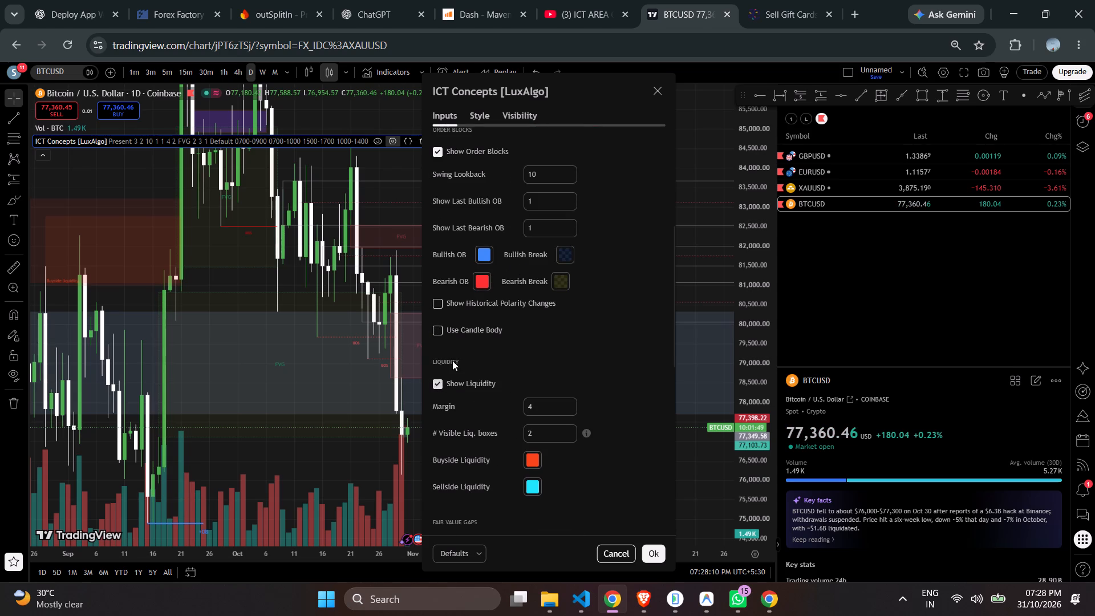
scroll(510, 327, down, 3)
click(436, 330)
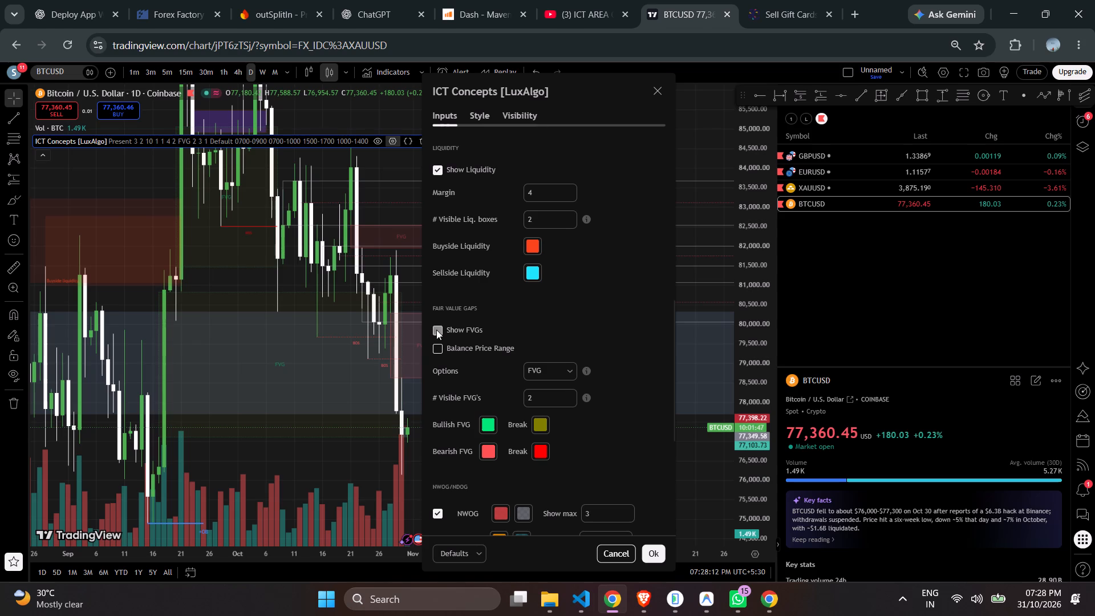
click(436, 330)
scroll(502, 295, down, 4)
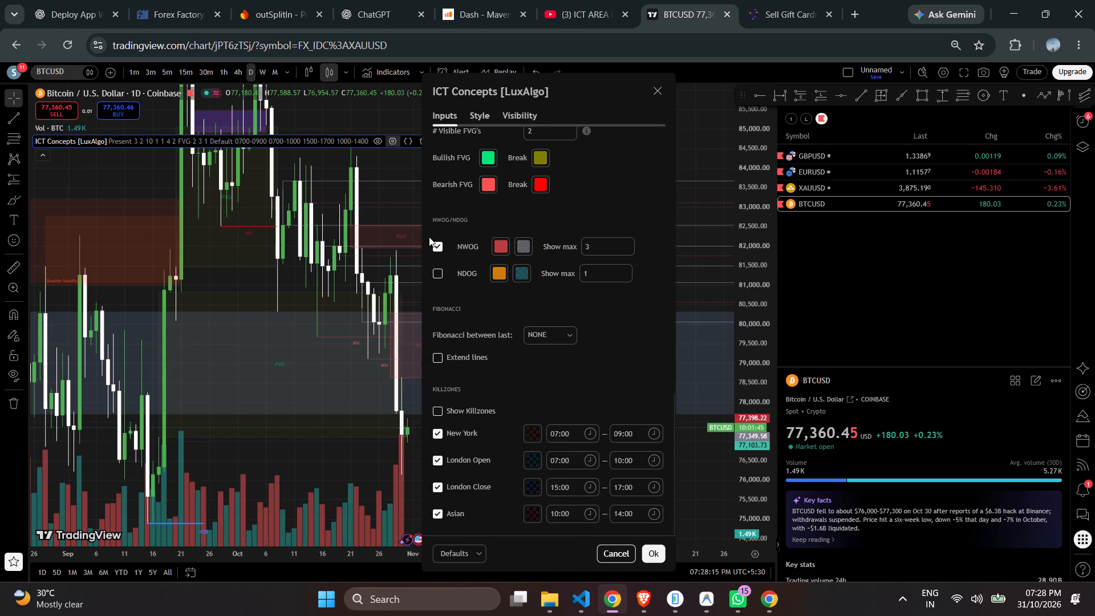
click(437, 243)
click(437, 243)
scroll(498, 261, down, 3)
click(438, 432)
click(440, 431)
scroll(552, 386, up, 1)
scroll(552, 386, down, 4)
Apply the ICT Concepts [LuxAlgo] indicator settings and return to the daily chart.
click(654, 554)
drag(549, 324, 501, 241)
scroll(555, 253, down, 1)
scroll(556, 254, up, 8)
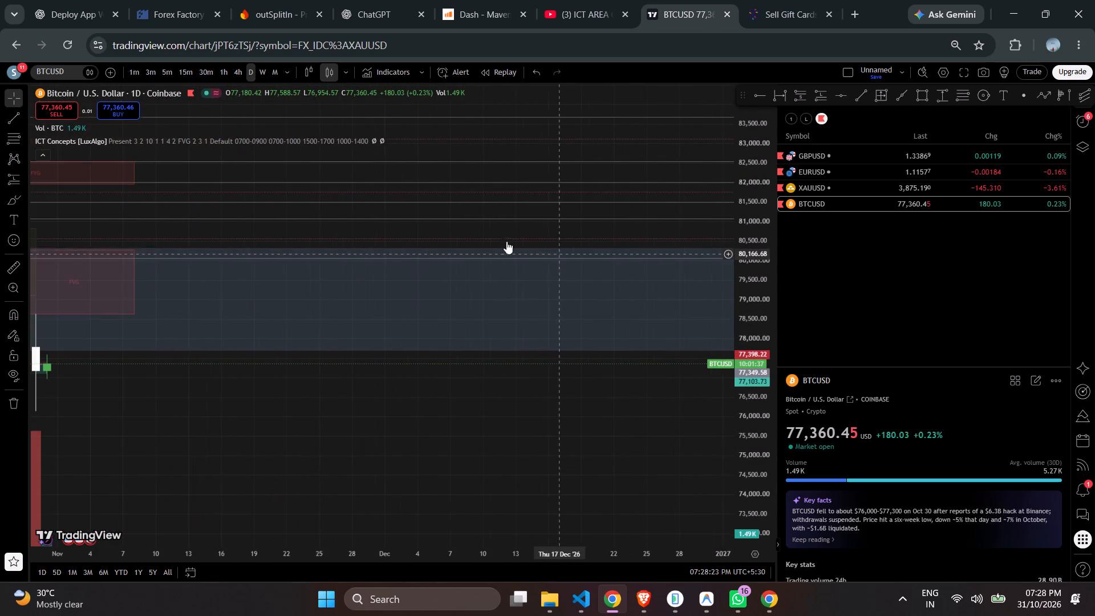
Switch BTCUSD to the 4h timeframe and hide the ICT Concepts [LuxAlgo] indicator to view clean candles.
click(240, 70)
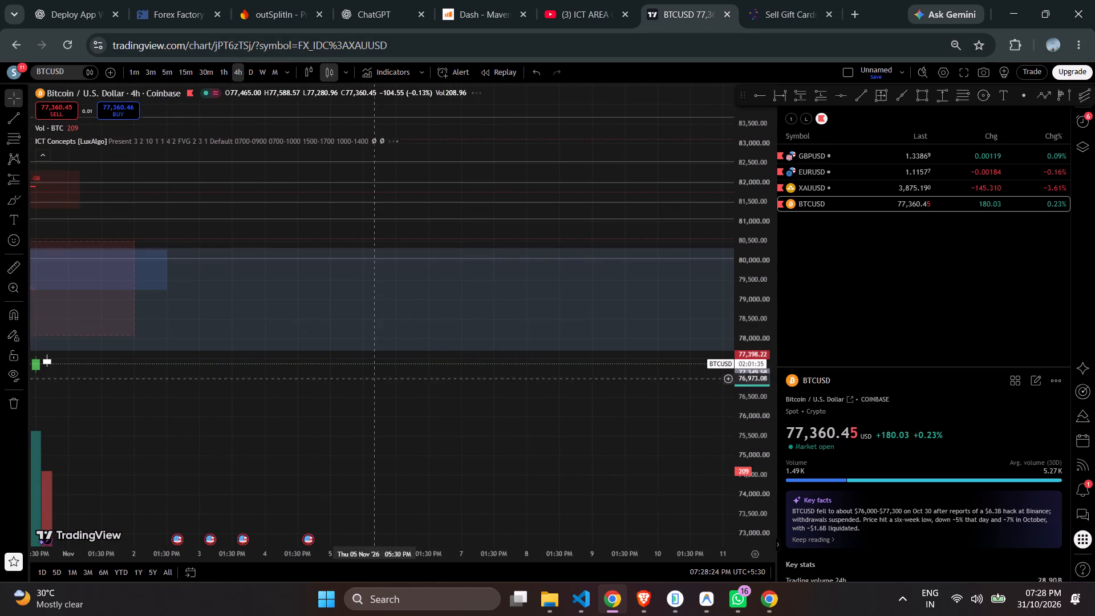
right_click(355, 406)
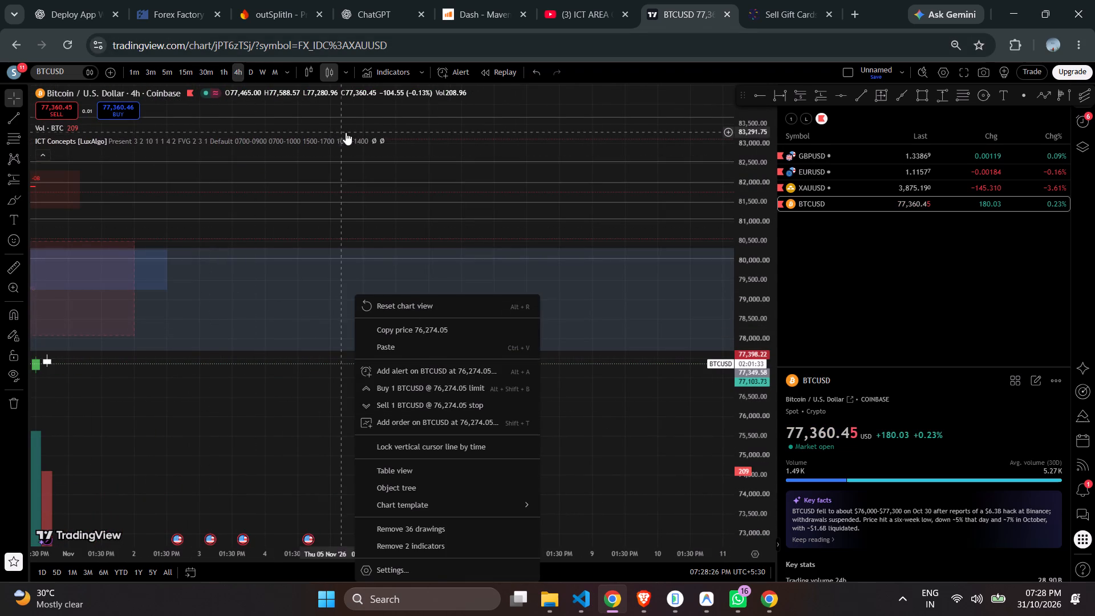
click(374, 141)
scroll(382, 265, down, 4)
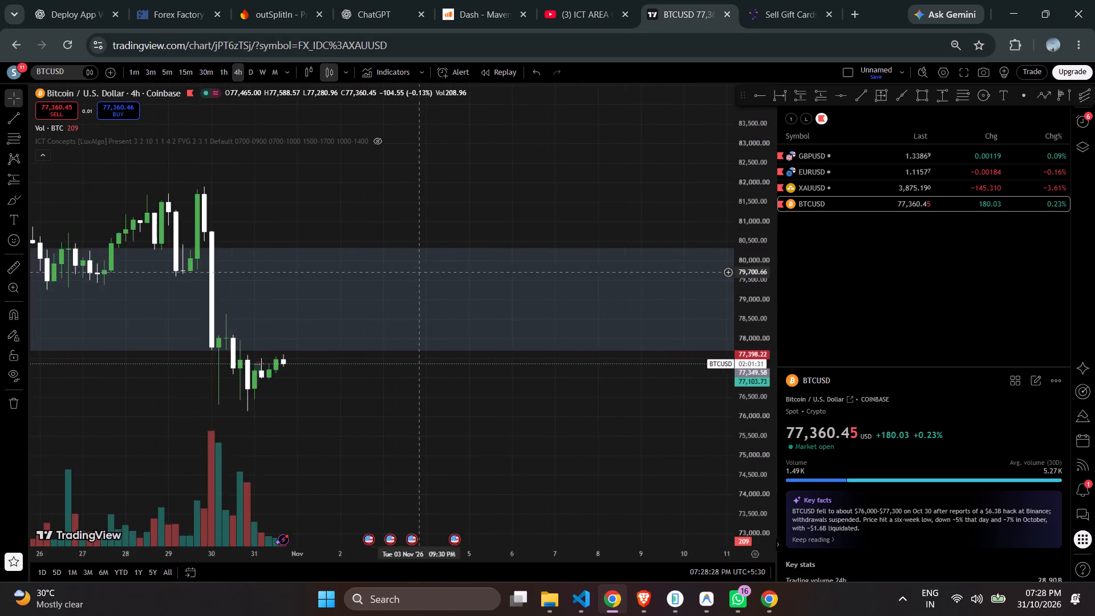
scroll(432, 272, down, 2)
drag(474, 193, 574, 195)
scroll(573, 196, up, 2)
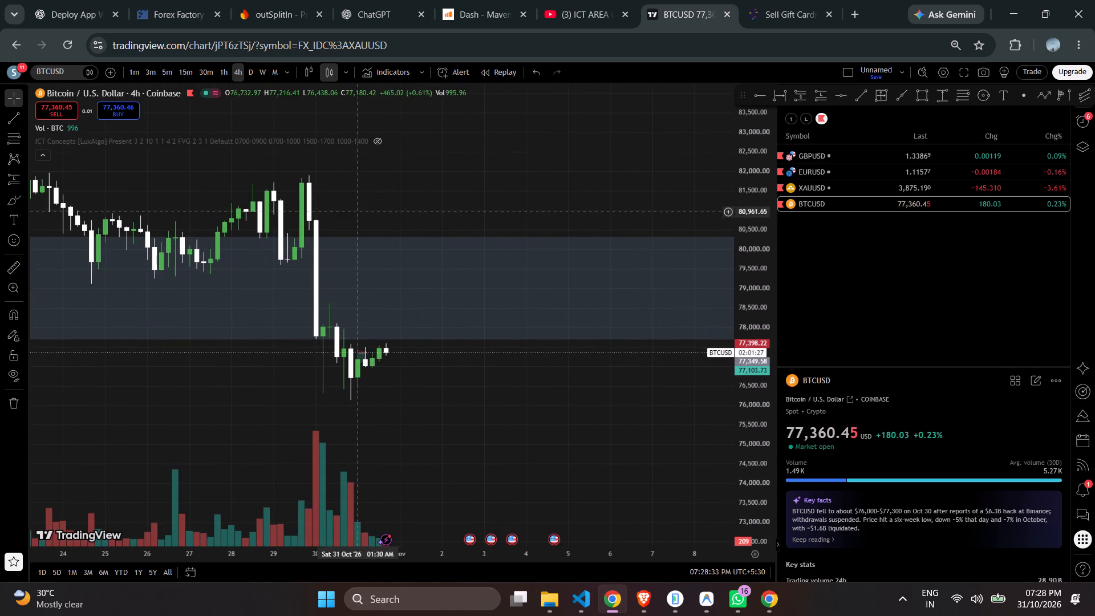
On the daily timeframe, draw a Fib retracement from about 81,962 on 29 Oct down to about 77,727 on 7 Nov.
click(250, 70)
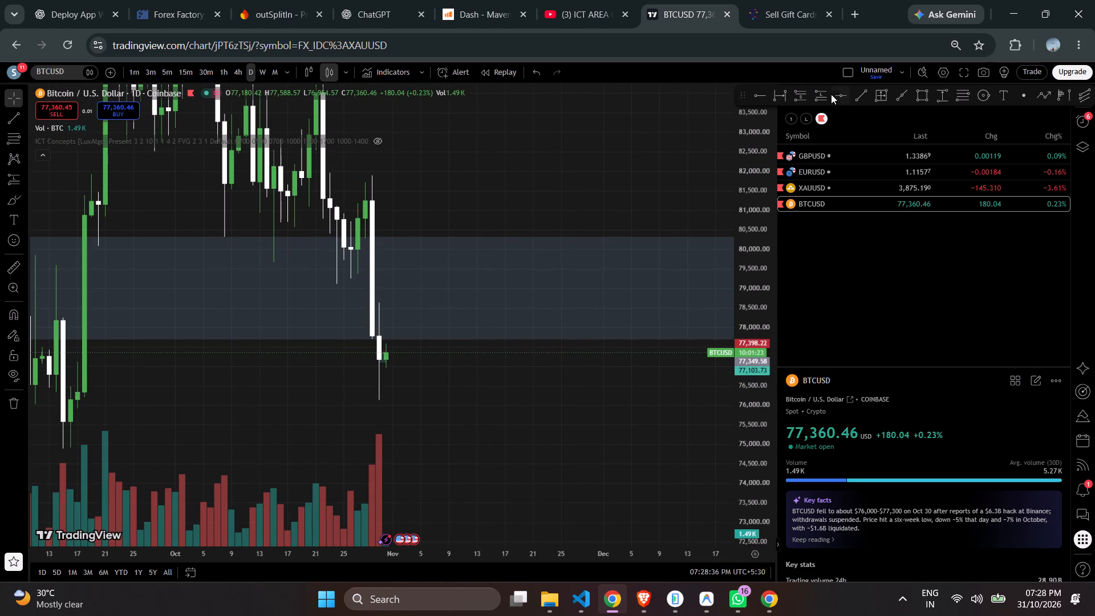
click(960, 92)
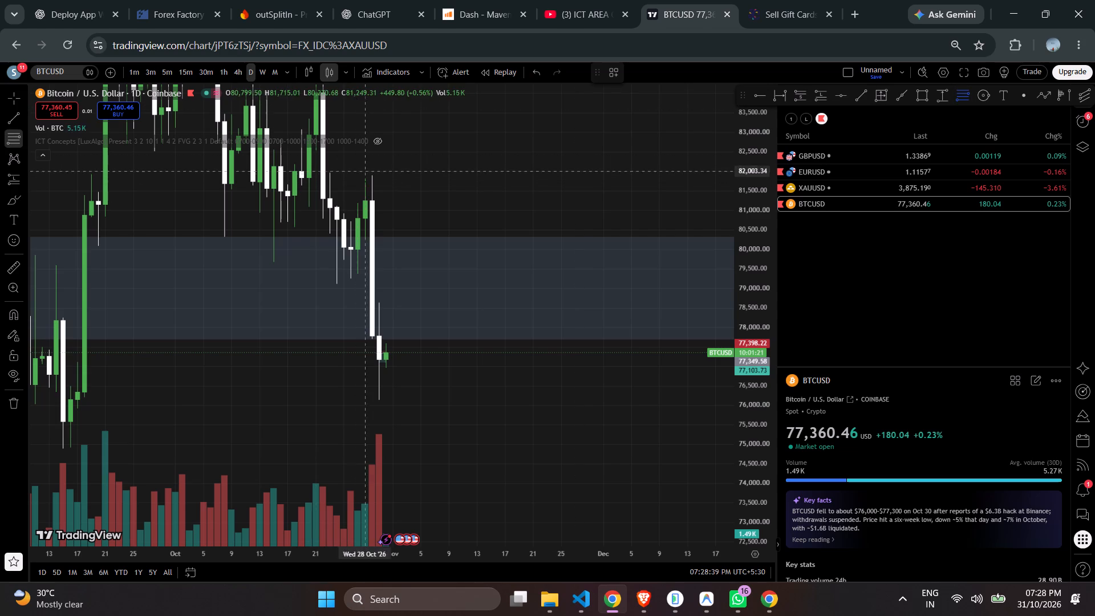
click(374, 173)
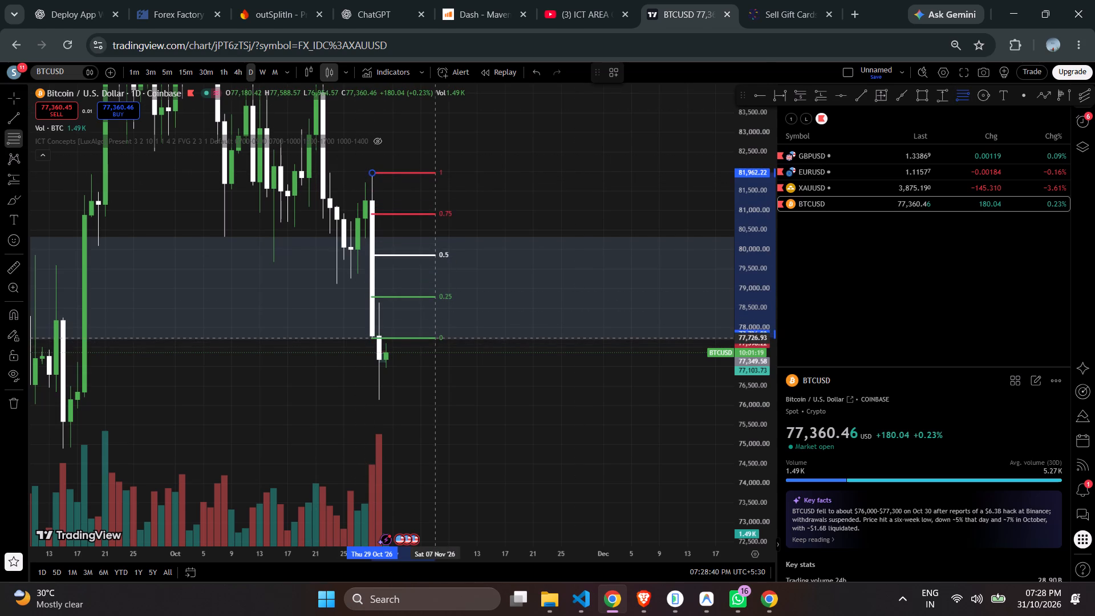
click(438, 338)
Apply the saved FIB-PREM/DIS drawing template to the Fib retracement.
click(678, 74)
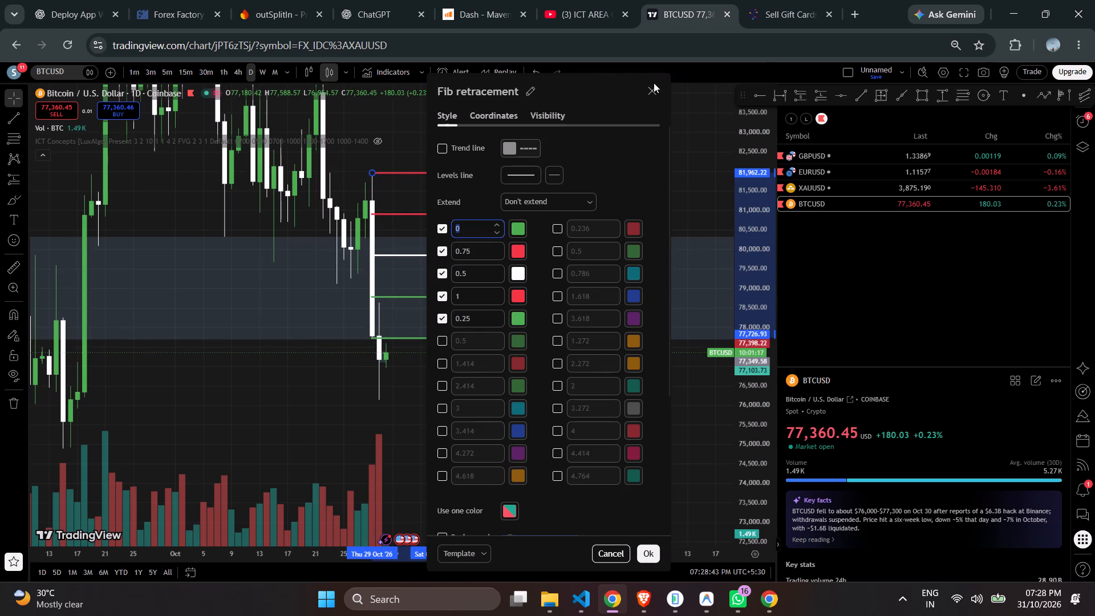
click(656, 89)
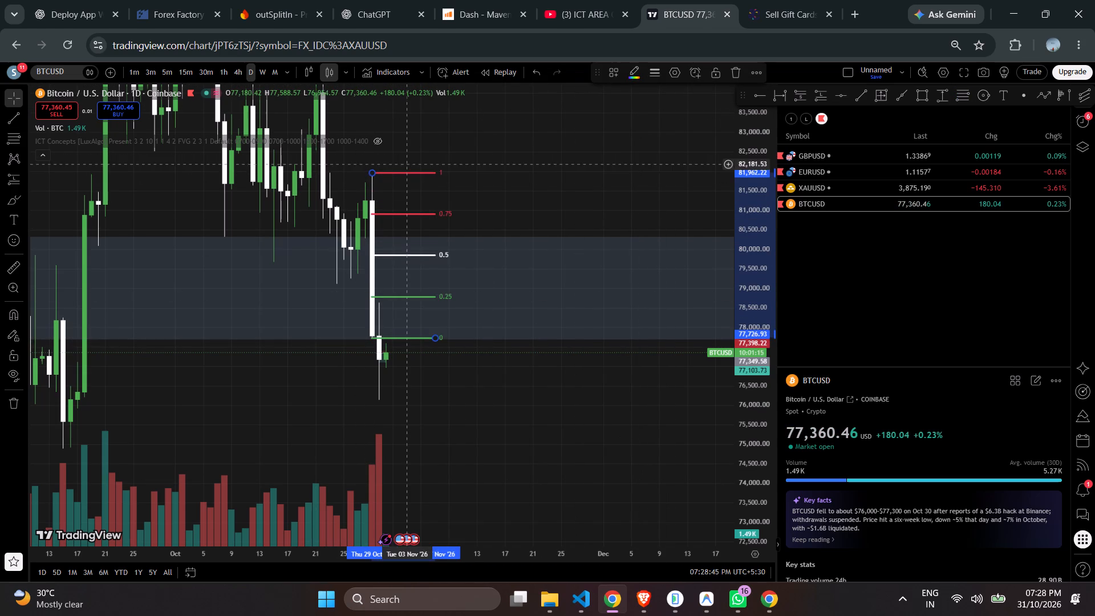
click(411, 173)
click(619, 72)
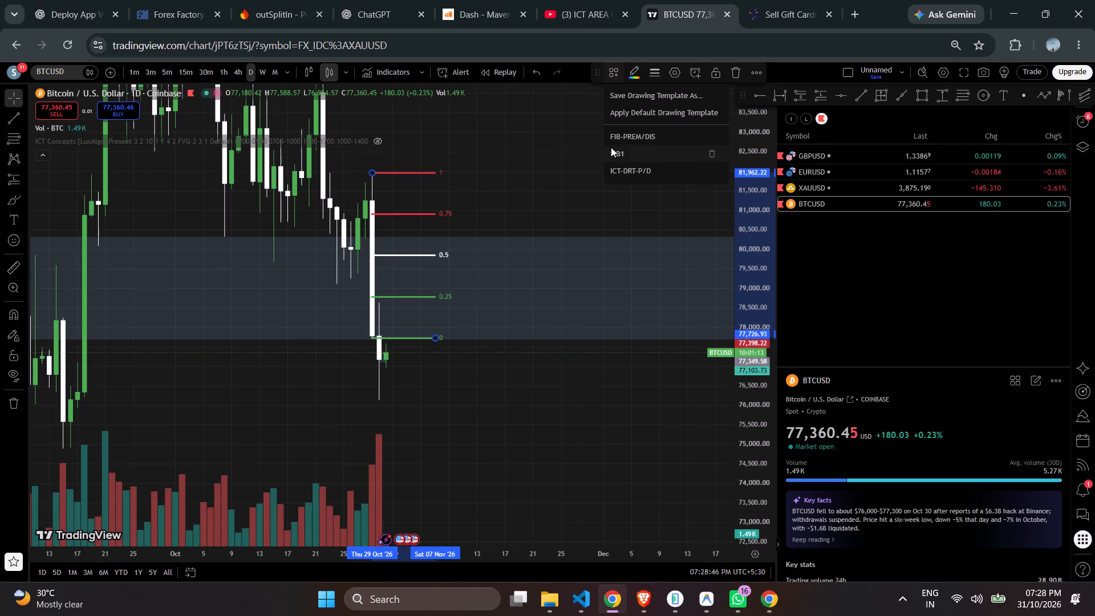
click(636, 133)
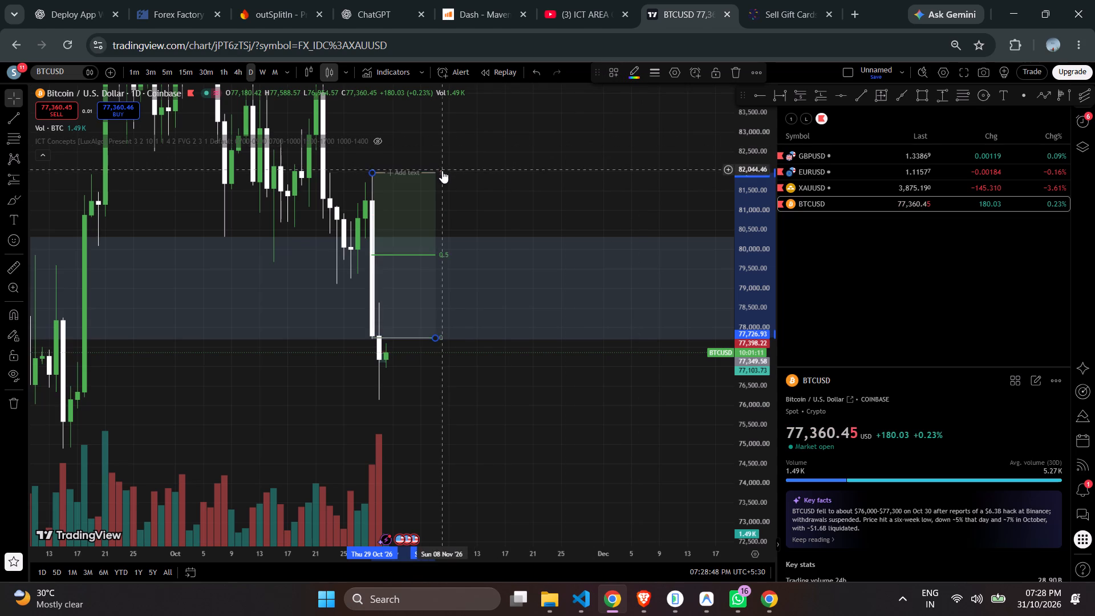
Examine the retracement against the candles on the 4h timeframe, then return to the daily timeframe.
scroll(439, 206, up, 5)
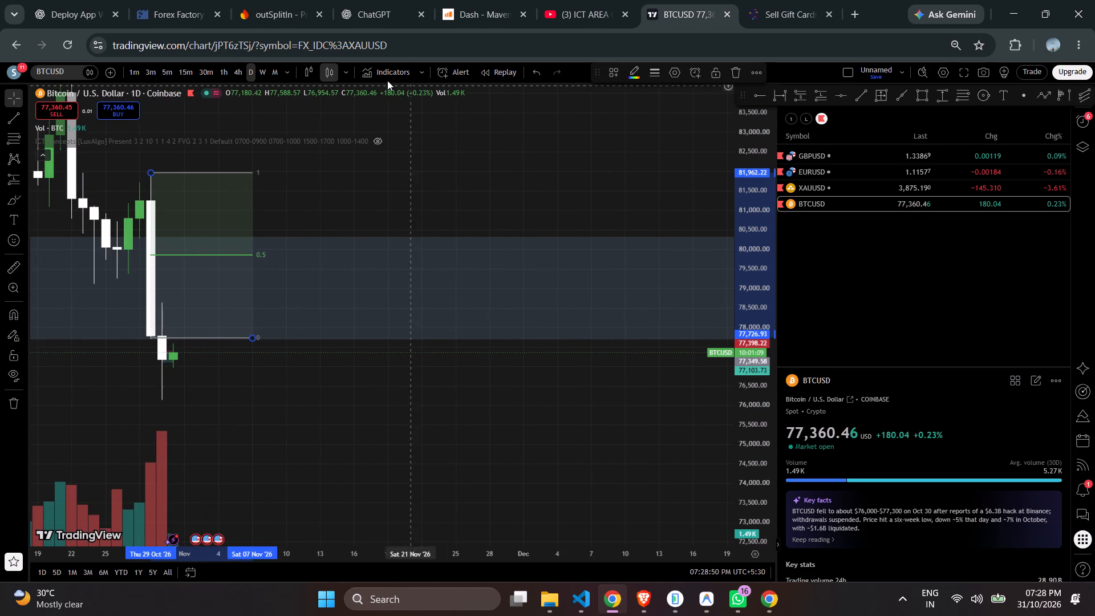
click(241, 65)
scroll(367, 272, down, 2)
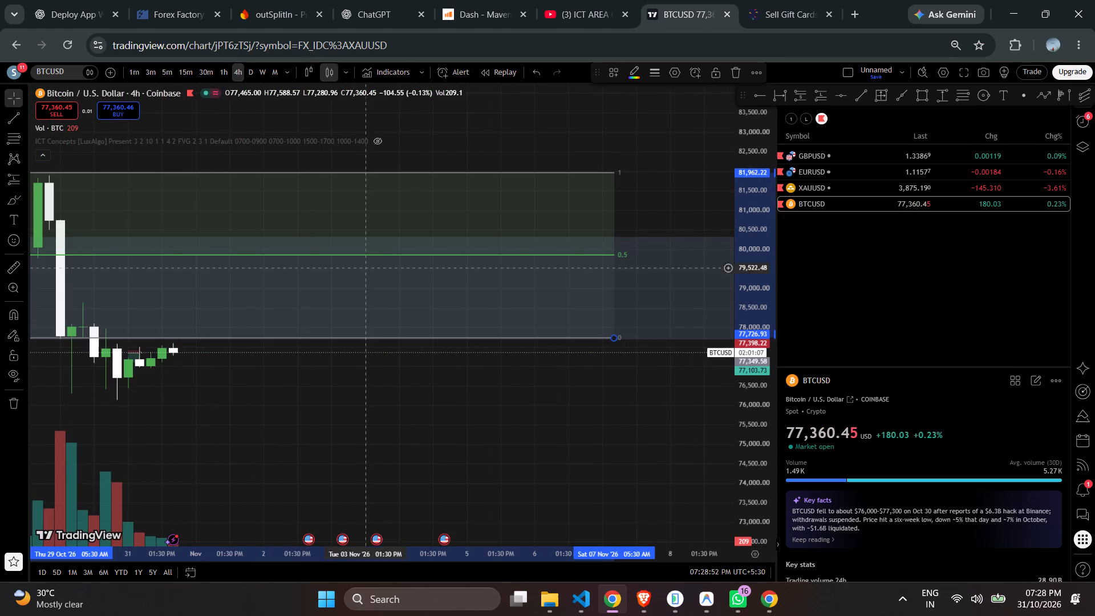
scroll(369, 274, down, 4)
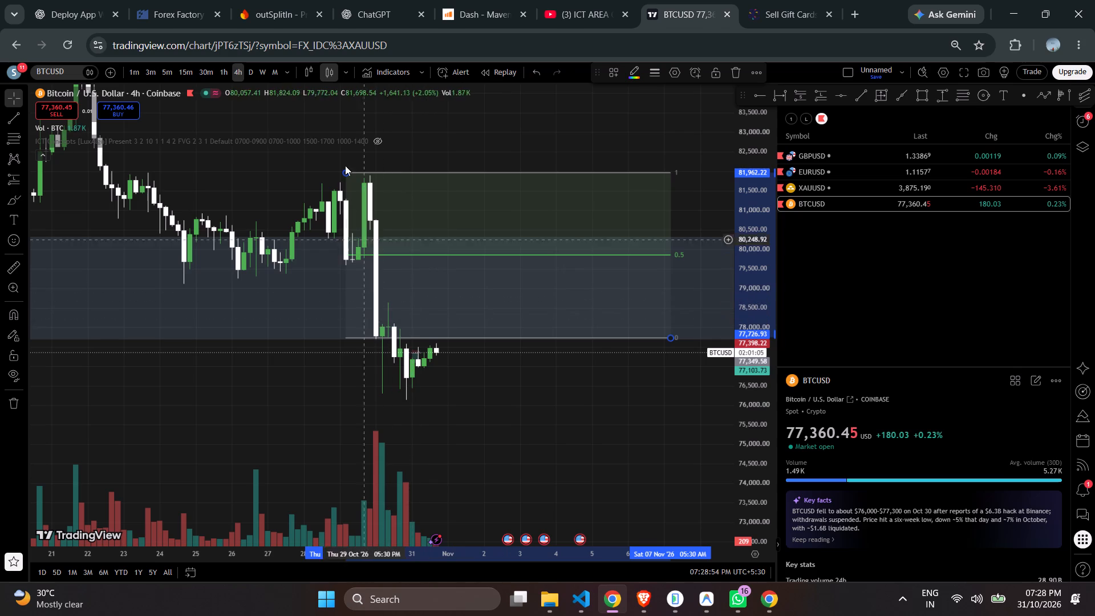
click(255, 73)
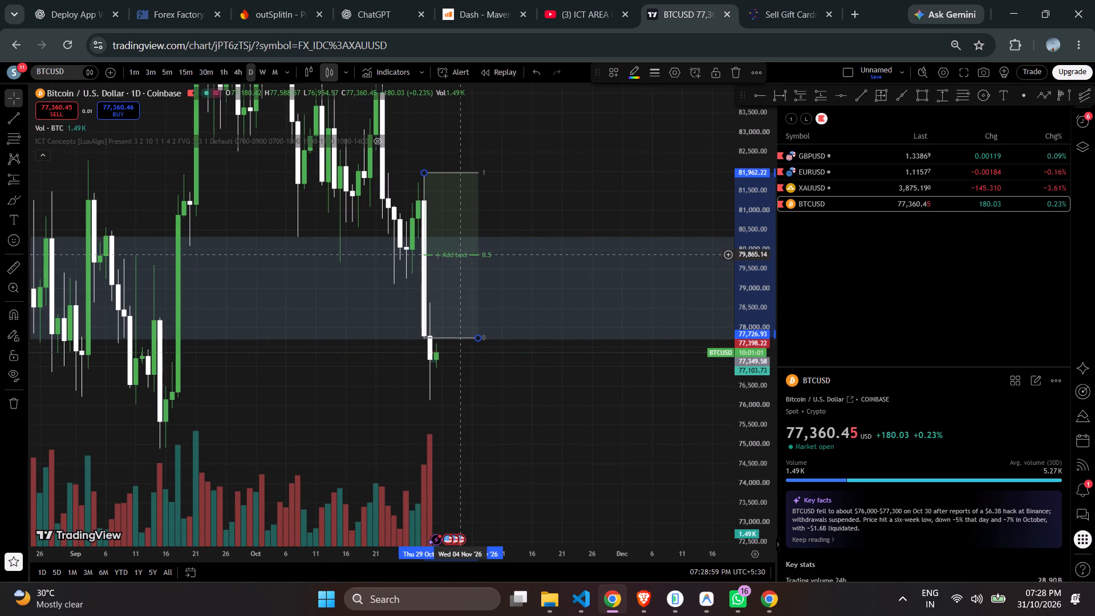
Move the Fib retracement to start at the 30 Oct candle, spanning about 78,194 down to 73,959.
click(524, 218)
drag(752, 226, 752, 351)
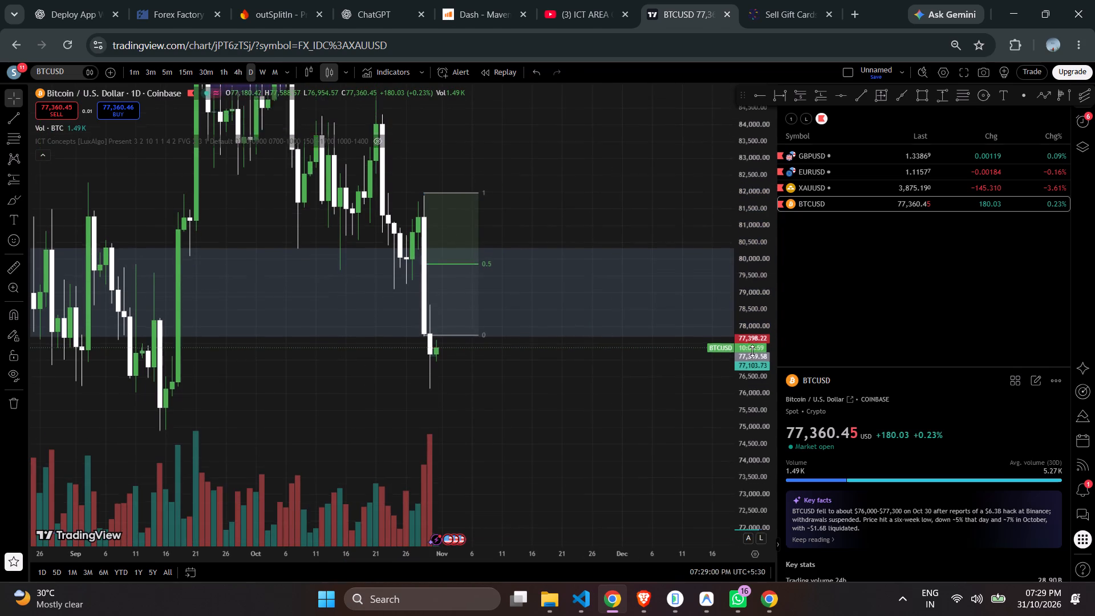
drag(752, 351, 755, 399)
drag(450, 234, 457, 319)
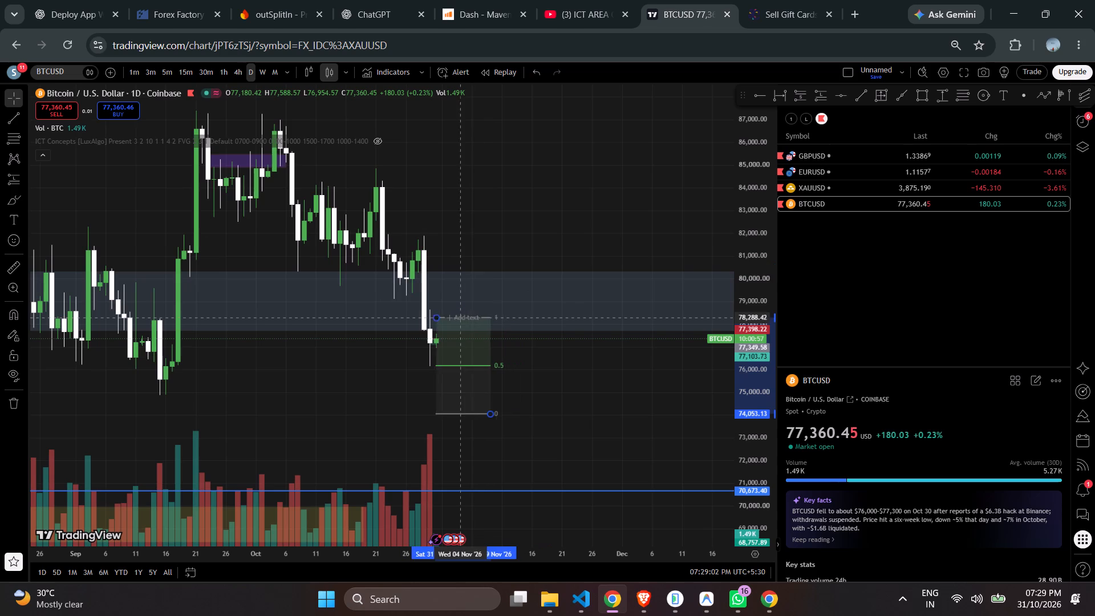
drag(457, 319, 456, 320)
scroll(498, 318, up, 6)
drag(749, 450, 714, 230)
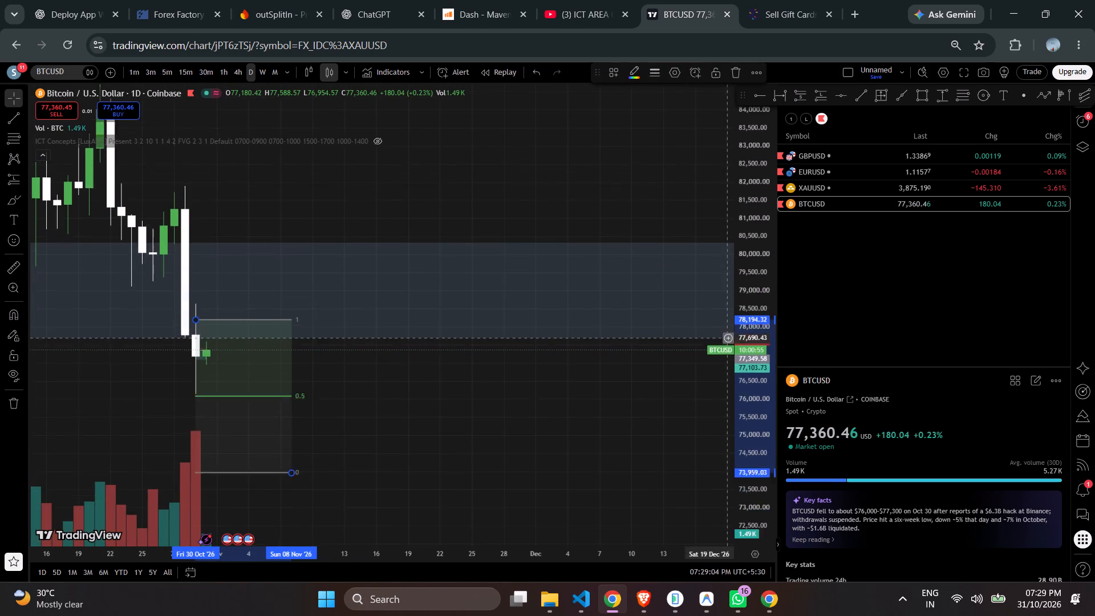
drag(714, 230, 699, 0)
drag(405, 477, 682, 198)
drag(612, 256, 528, 392)
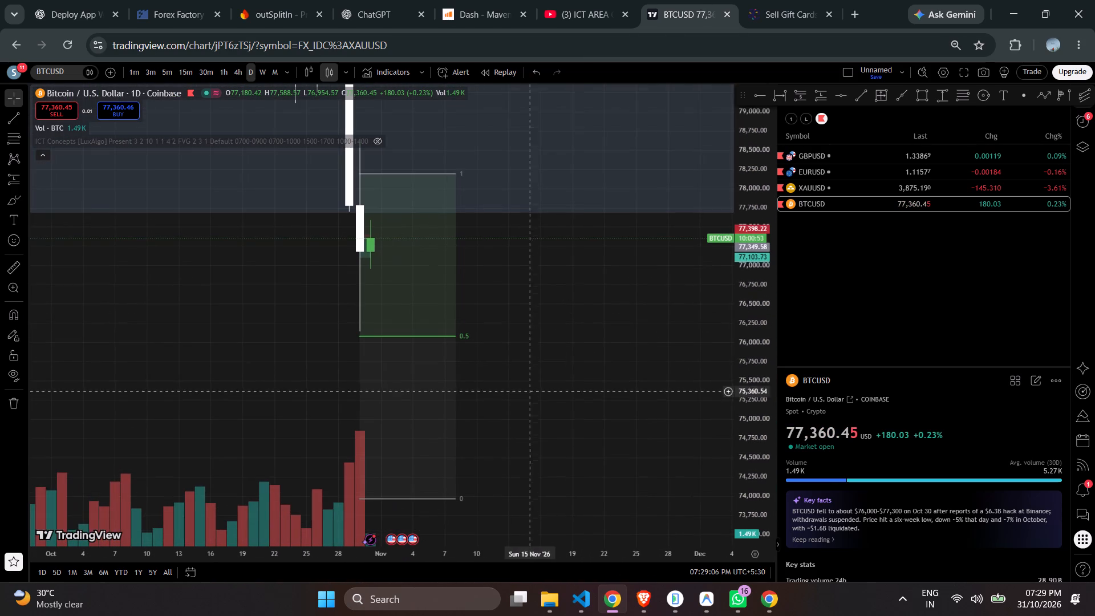
Move the retracement's level 1 anchor to the 31 Oct candle at about 77,649.
drag(753, 398, 681, 88)
drag(561, 174, 560, 311)
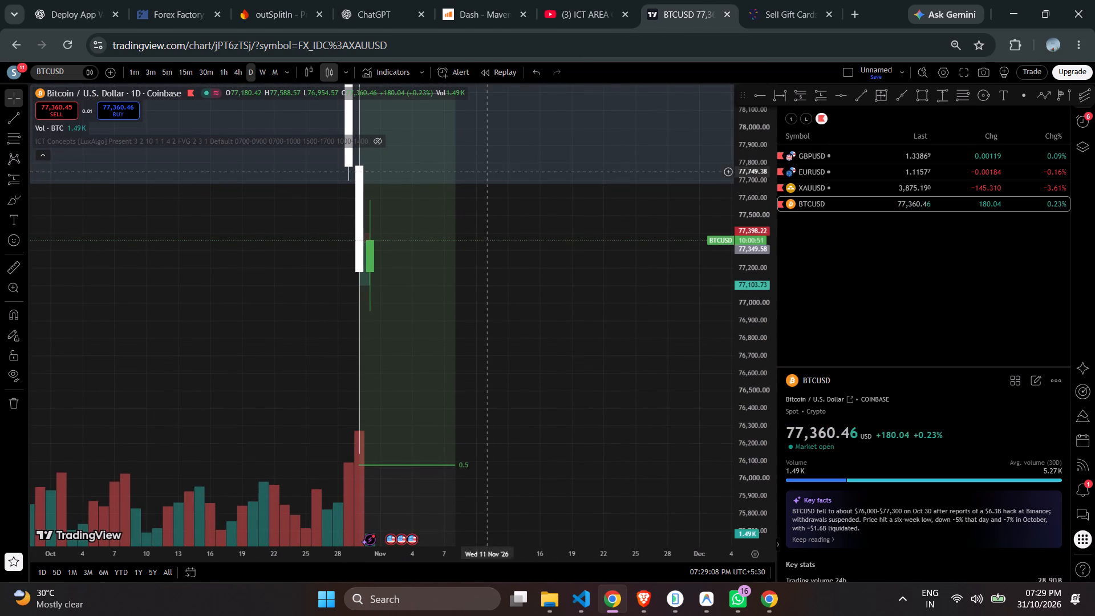
drag(761, 185, 720, 455)
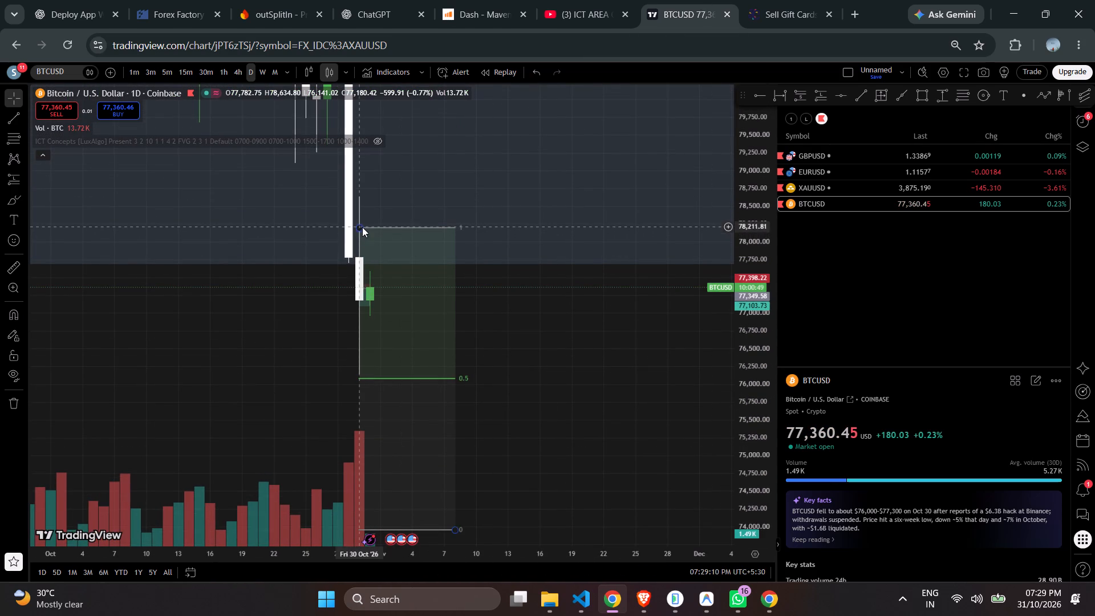
drag(362, 227, 368, 267)
scroll(483, 303, up, 3)
drag(474, 308, 477, 310)
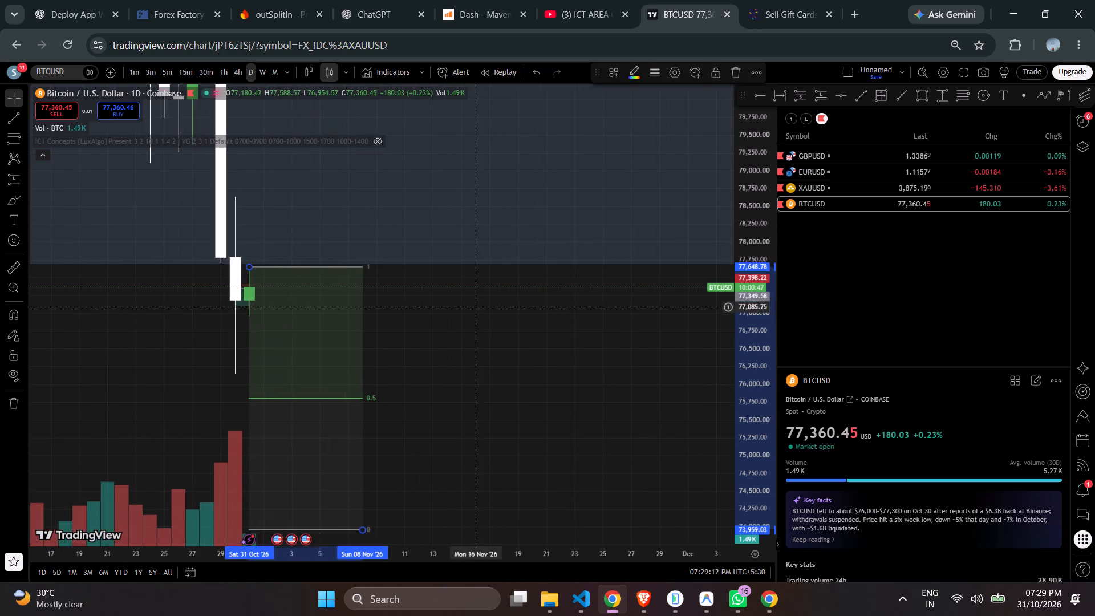
drag(477, 310, 634, 183)
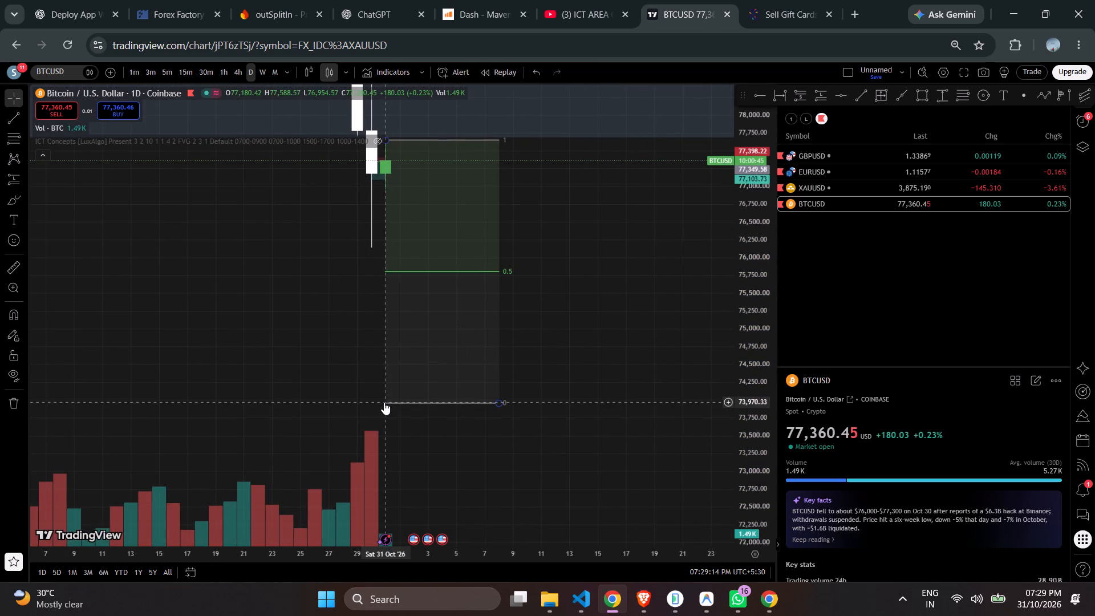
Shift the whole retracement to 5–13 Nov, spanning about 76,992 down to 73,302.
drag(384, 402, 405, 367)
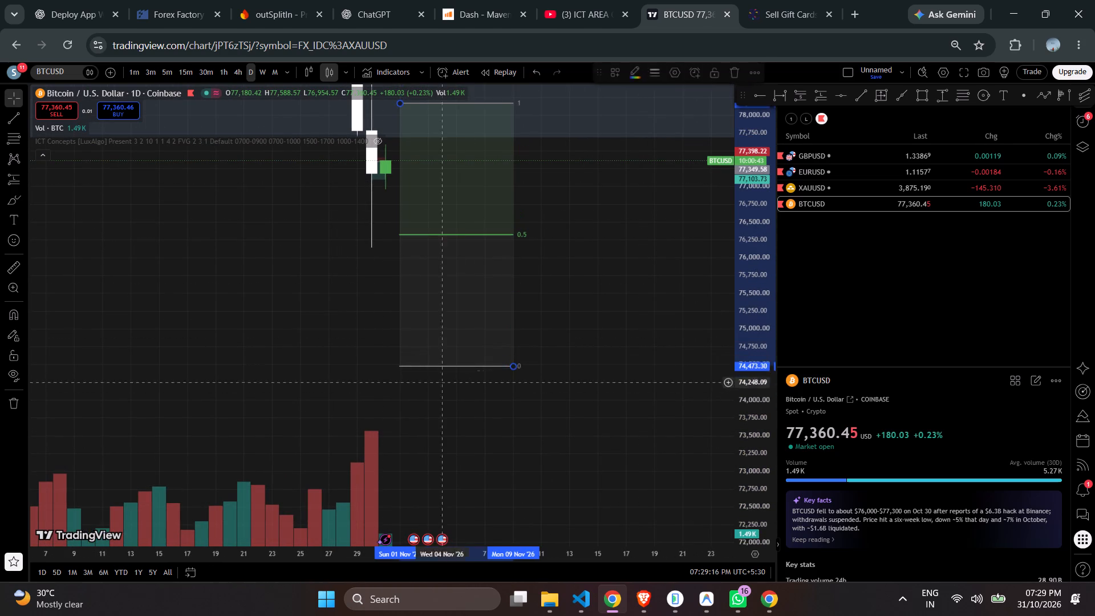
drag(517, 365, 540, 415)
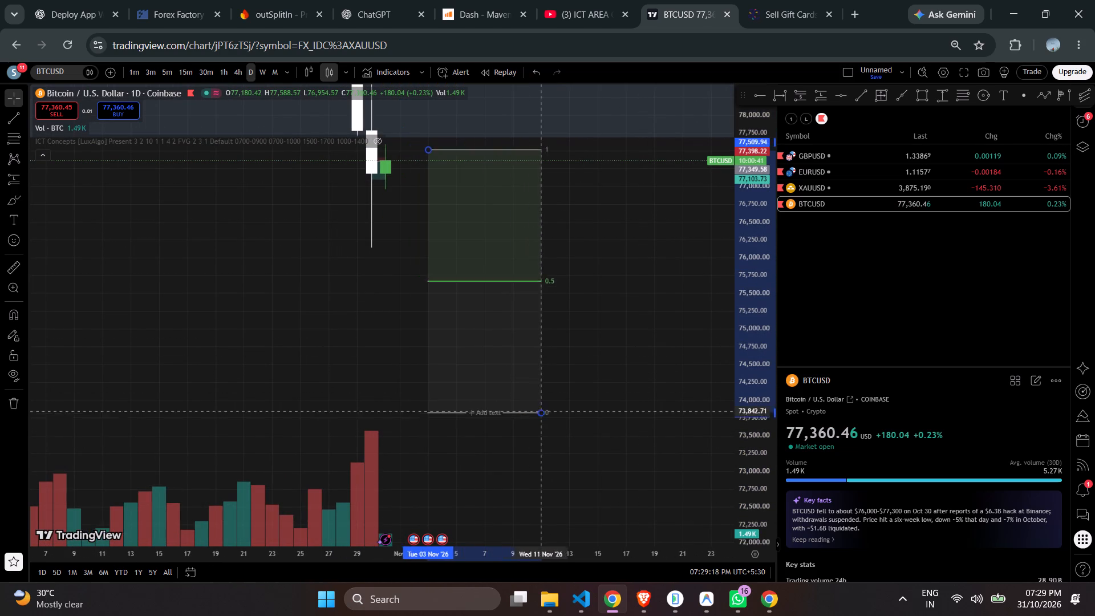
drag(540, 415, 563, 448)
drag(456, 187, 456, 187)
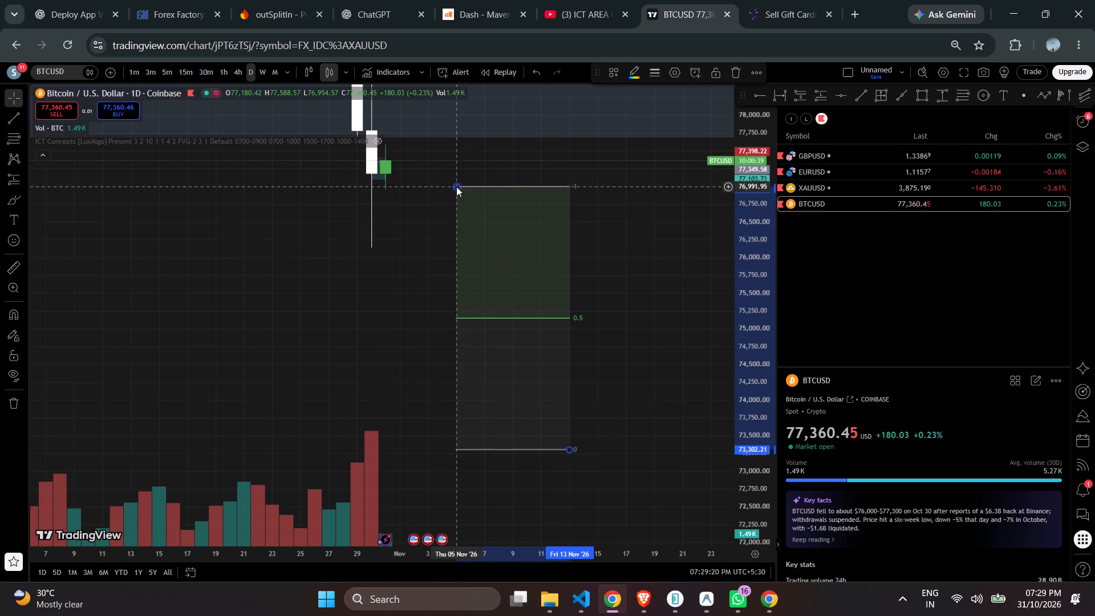
Shrink the retracement by lowering its level 1 to about 74,500, then raise the drawing until level 0 sits near 75,475.
drag(456, 187, 476, 366)
drag(503, 264, 453, 215)
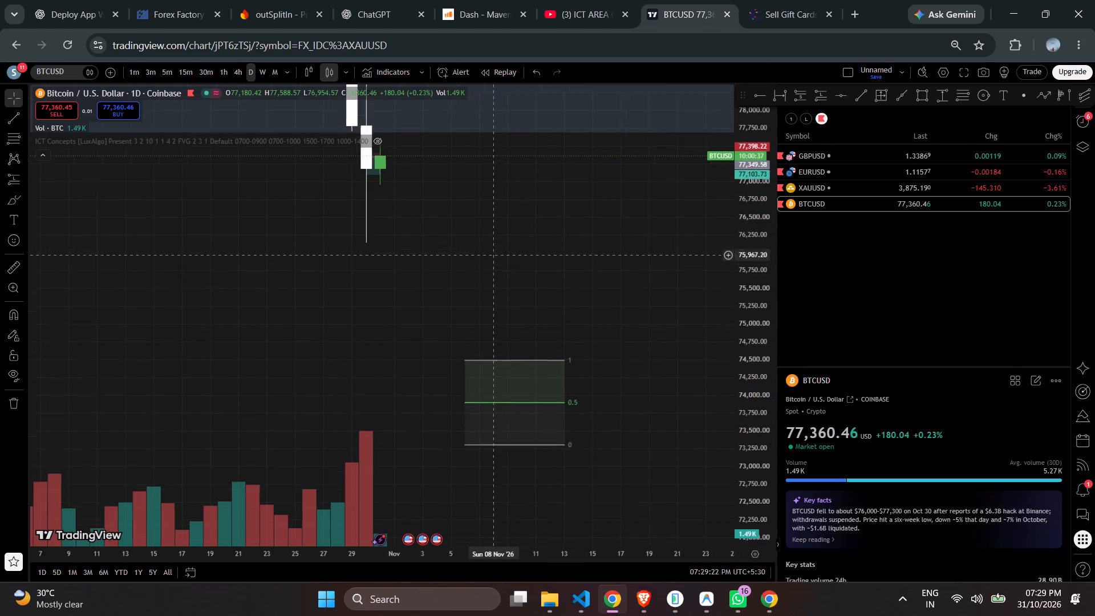
drag(453, 215, 447, 207)
drag(736, 324, 733, 218)
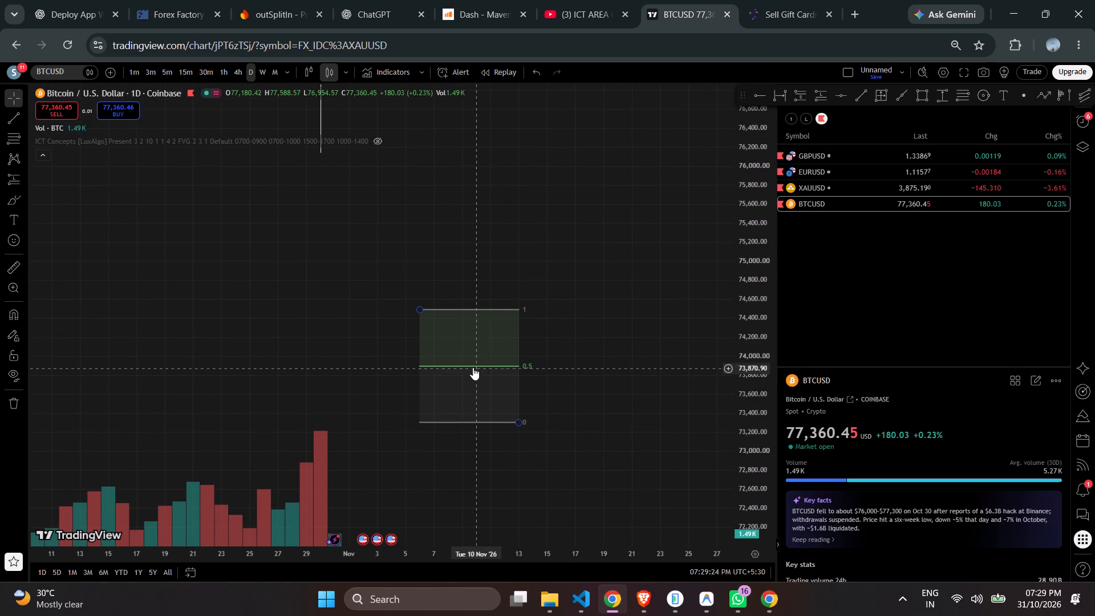
drag(472, 366, 481, 160)
scroll(478, 173, up, 1)
scroll(533, 246, up, 2)
drag(551, 233, 554, 421)
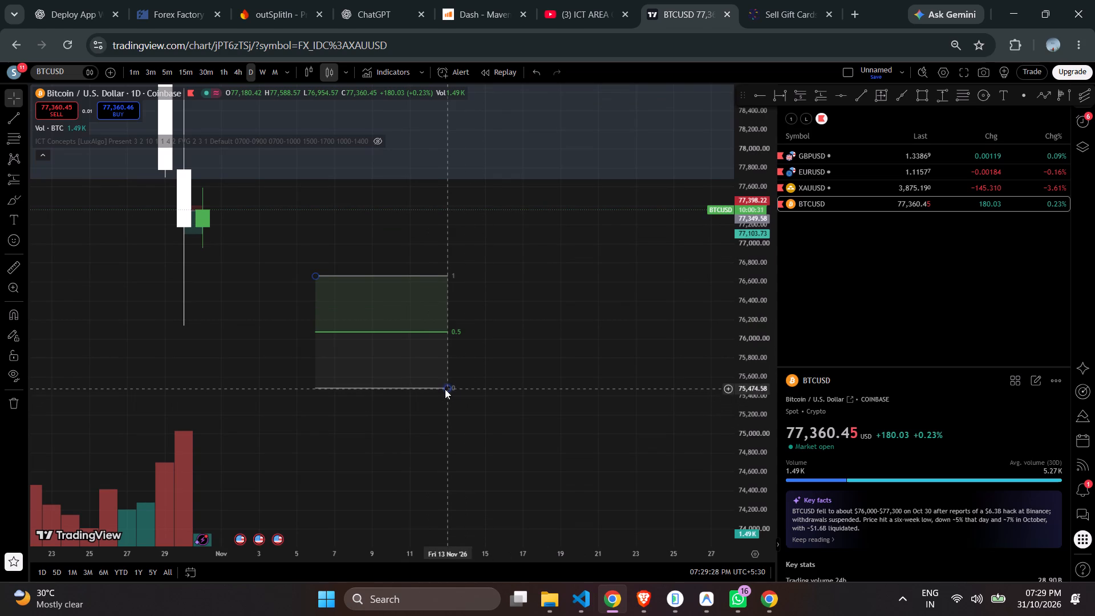
Narrow the retracement and fit it over the 31 Oct candle, with level 1 at about 77,620 and level 0 at about 76,926.
drag(445, 389, 362, 359)
drag(339, 320, 272, 280)
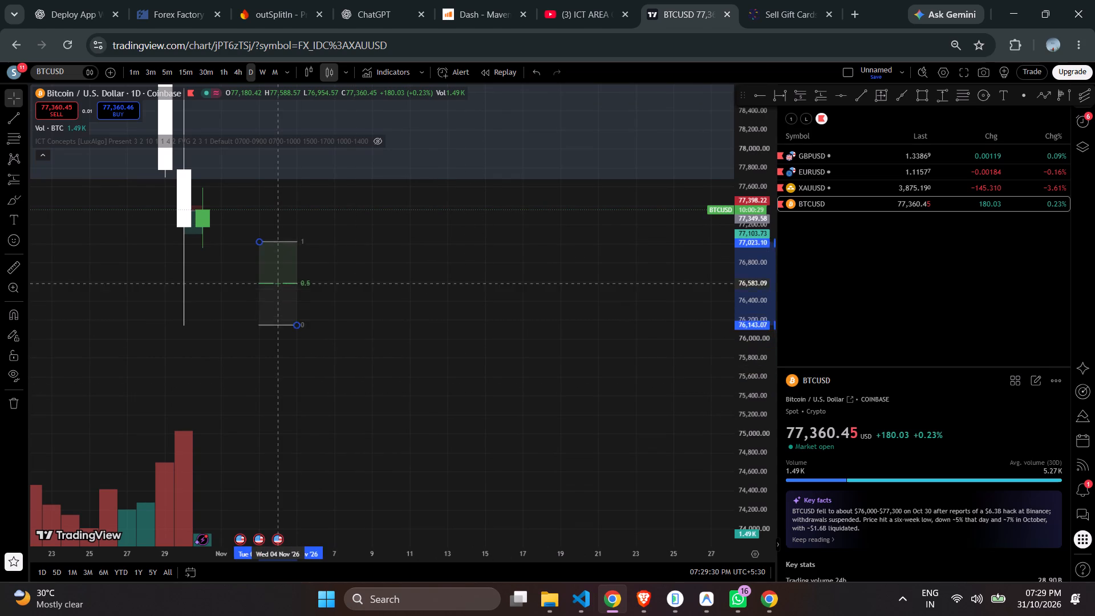
drag(272, 280, 219, 227)
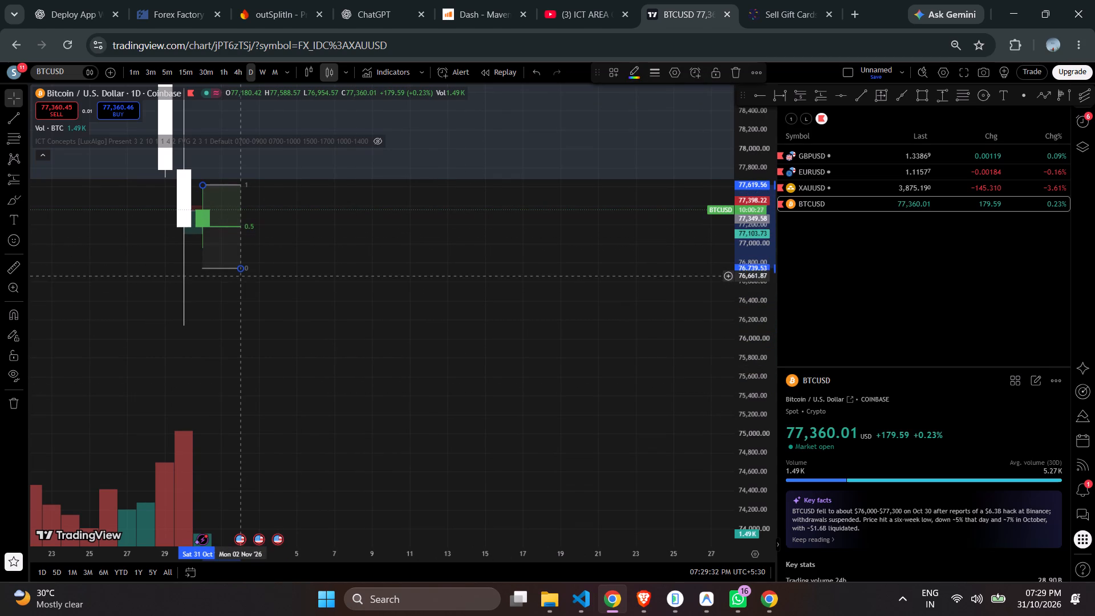
drag(240, 269, 216, 251)
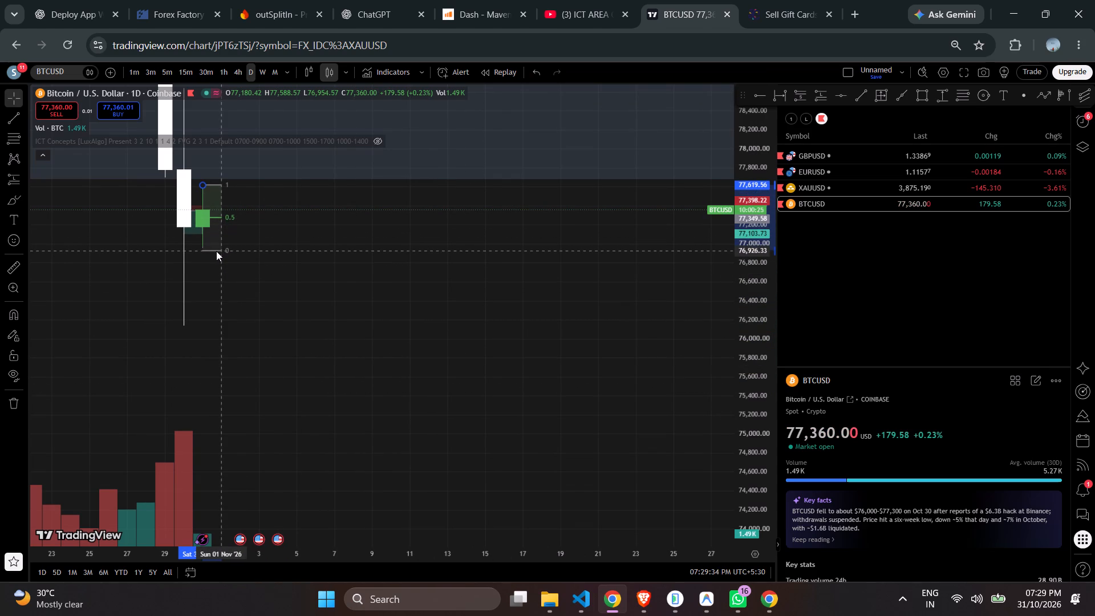
drag(216, 251, 214, 251)
scroll(238, 228, up, 1)
drag(293, 244, 678, 307)
scroll(651, 294, up, 2)
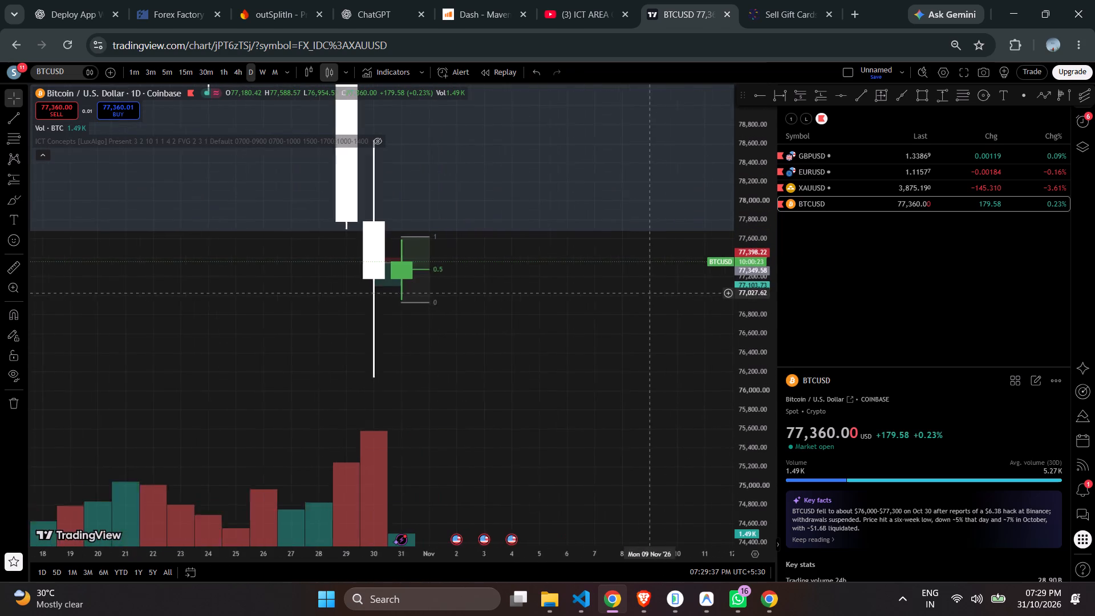
scroll(650, 293, up, 3)
scroll(650, 293, down, 1)
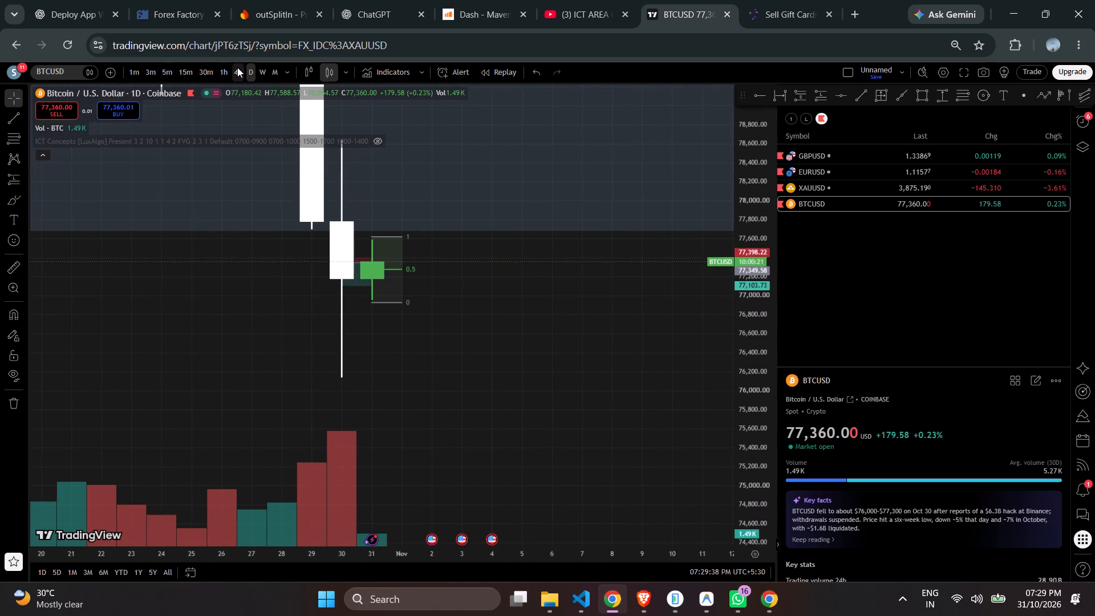
Examine the recent BTCUSD candles inside the Fib retracement on the 4h and 1h timeframes.
click(237, 67)
right_click(497, 412)
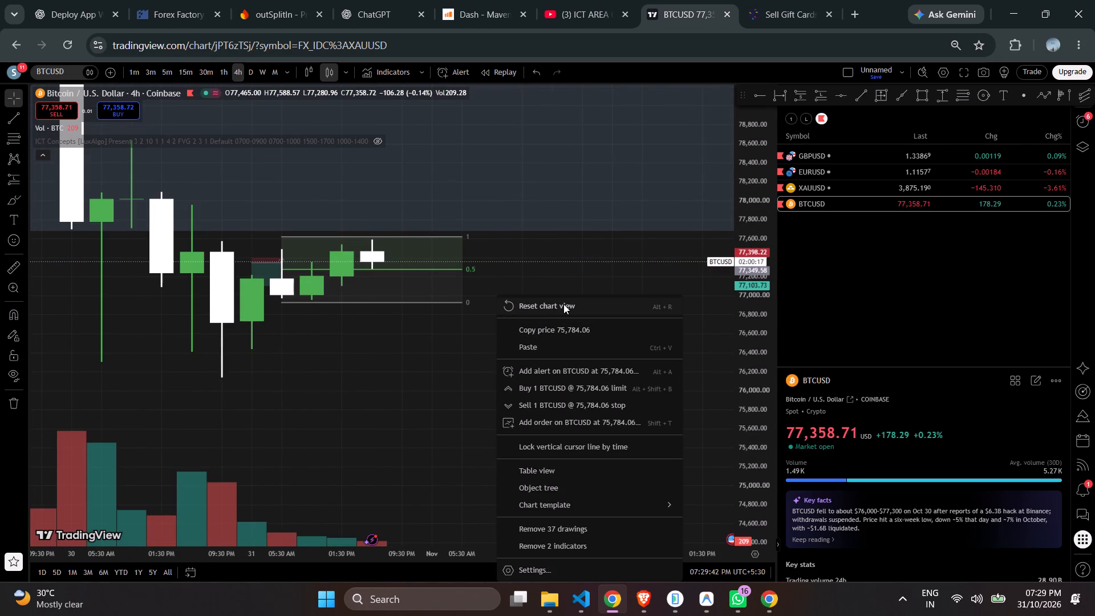
click(563, 304)
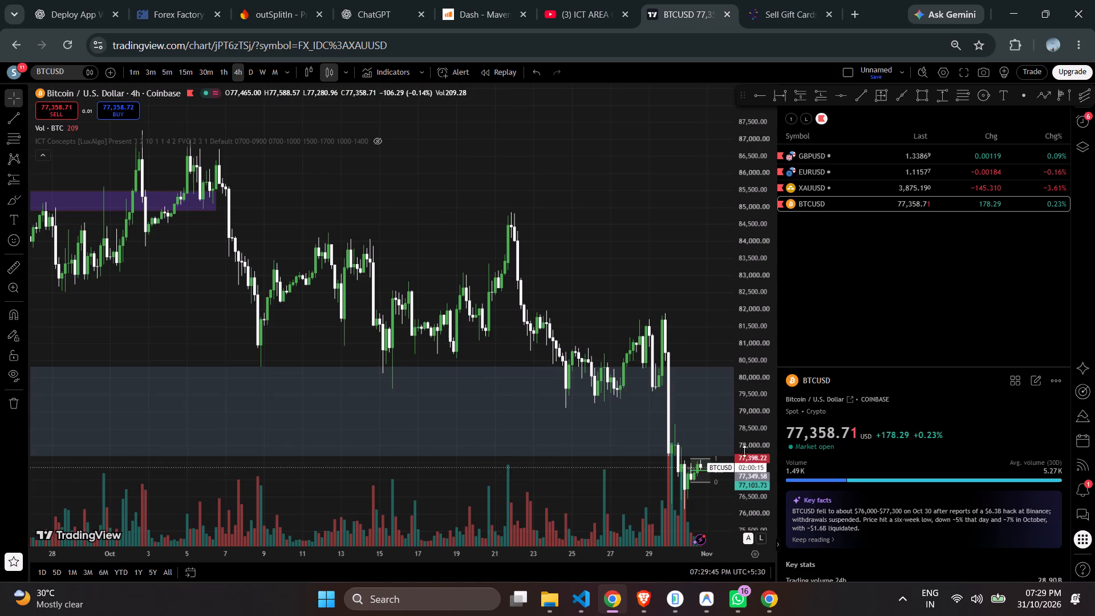
drag(745, 452, 735, 196)
drag(687, 305, 531, 27)
scroll(610, 396, up, 7)
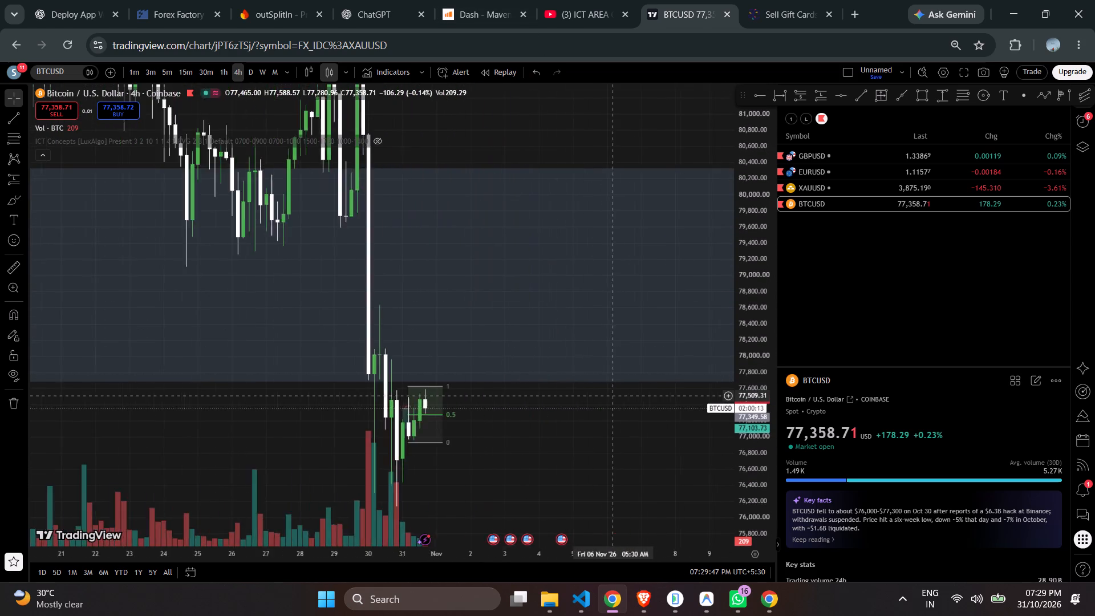
scroll(610, 396, up, 2)
drag(505, 443, 571, 267)
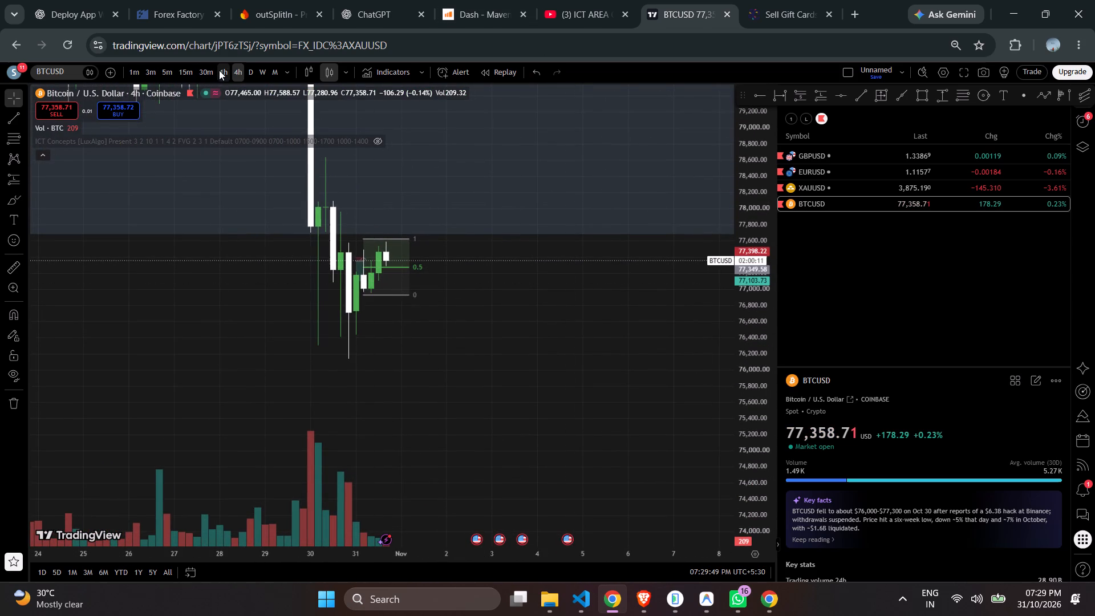
click(219, 70)
drag(758, 359, 704, 173)
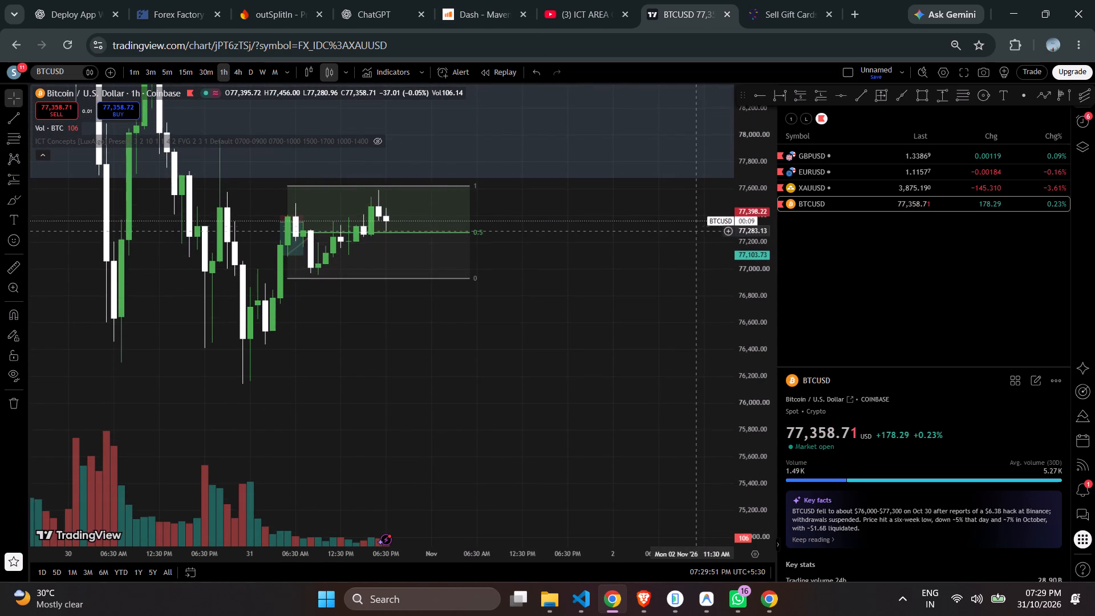
scroll(697, 229, up, 2)
drag(760, 322, 730, 124)
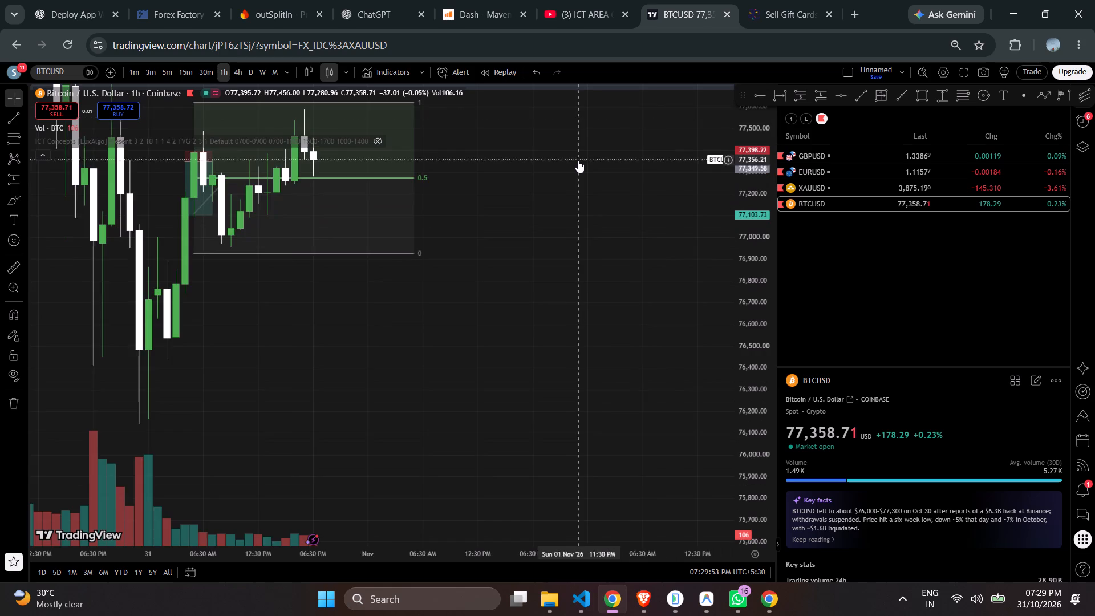
scroll(578, 160, up, 3)
drag(563, 176, 708, 268)
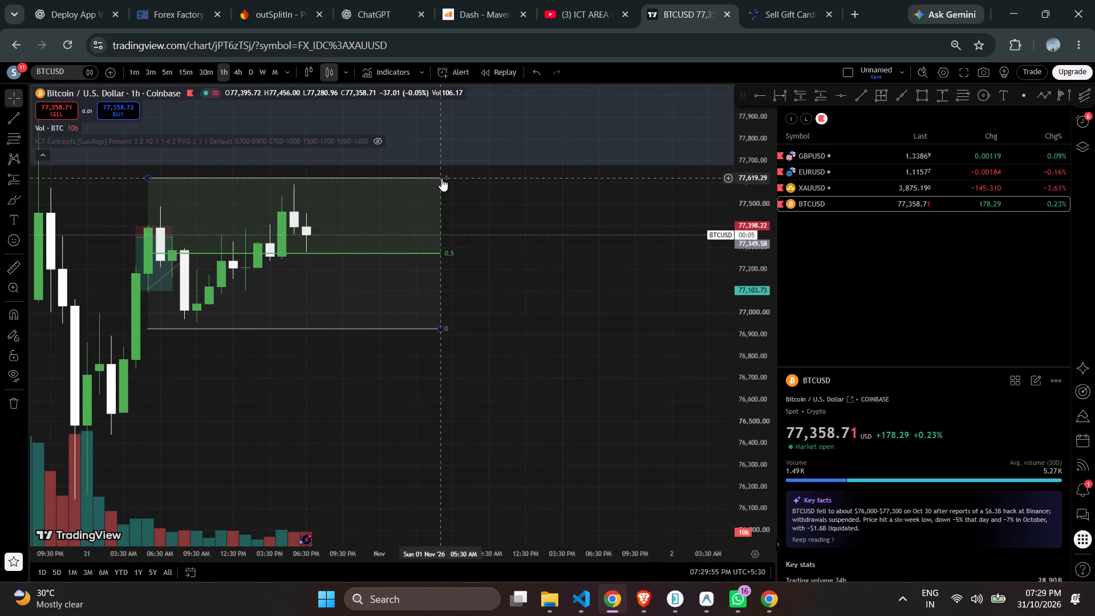
Delete the Fib retracement covering the 31 Oct price range.
click(441, 179)
key(Delete)
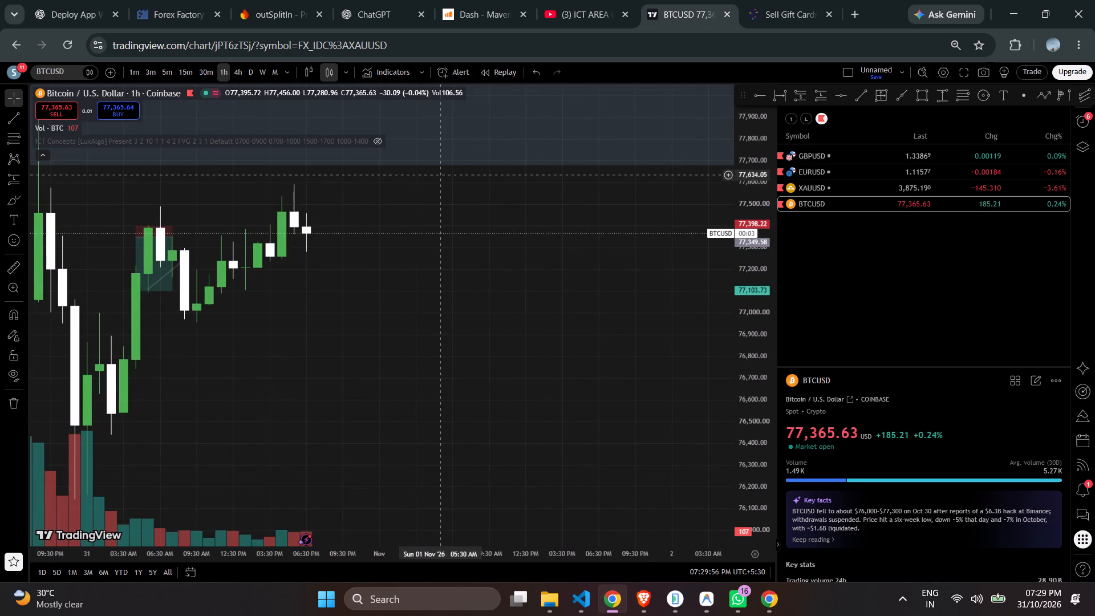
On the daily timeframe, draw a Fib retracement on the 31 Oct candle, from its high near 77,587 to about 76,960 at 4 Nov.
click(252, 72)
scroll(504, 226, up, 3)
click(959, 91)
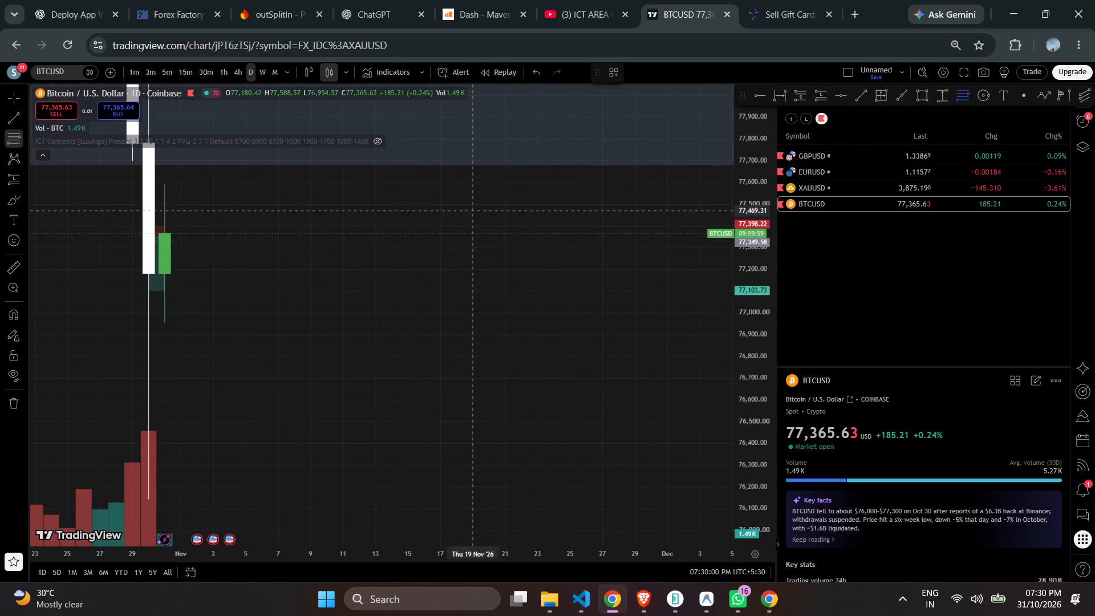
click(168, 185)
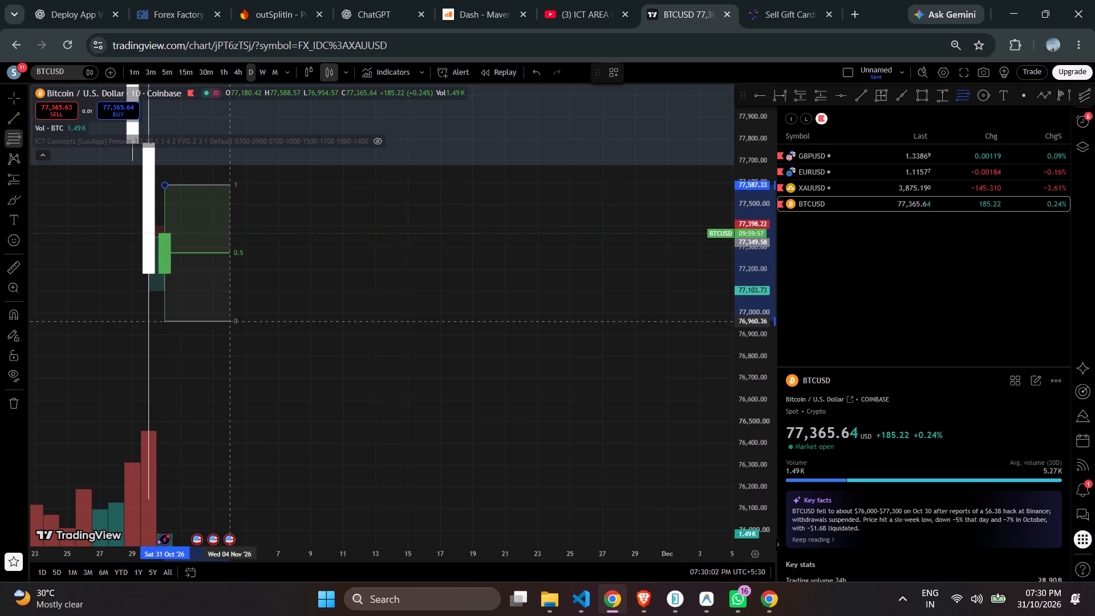
click(236, 322)
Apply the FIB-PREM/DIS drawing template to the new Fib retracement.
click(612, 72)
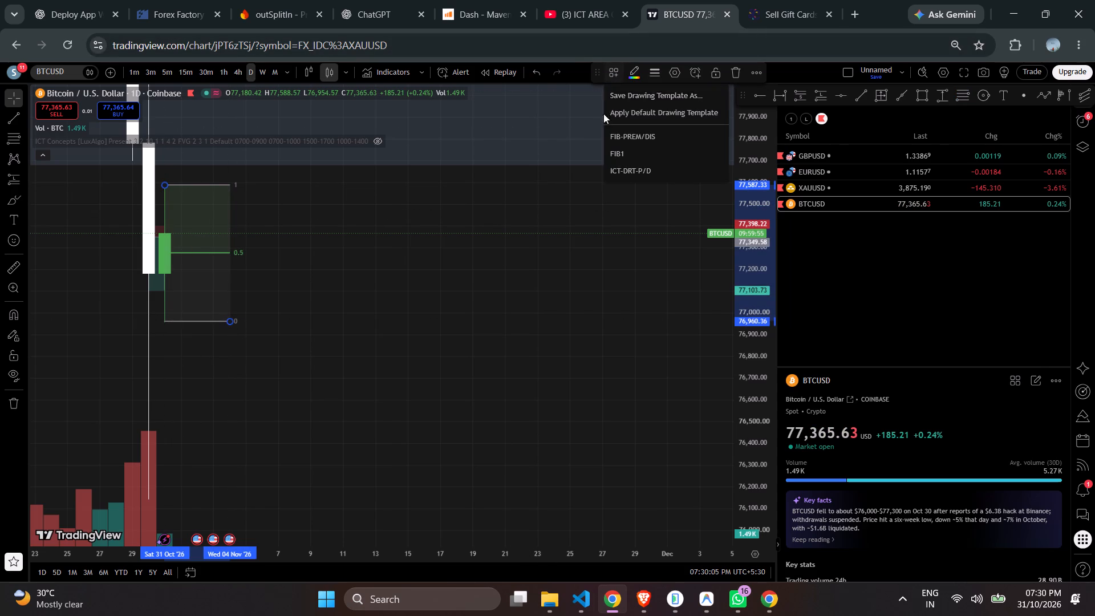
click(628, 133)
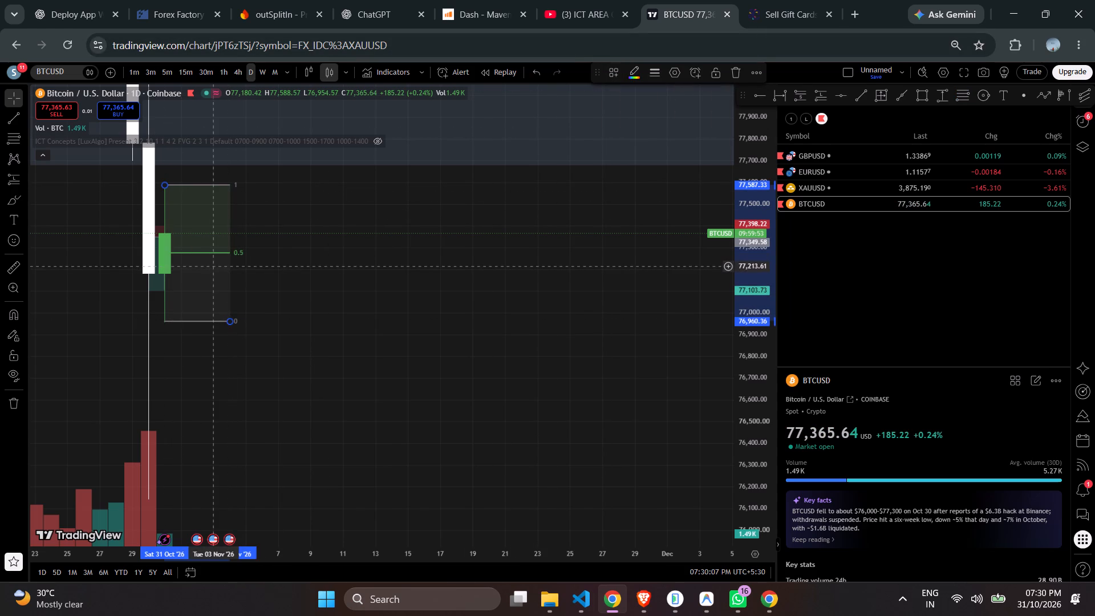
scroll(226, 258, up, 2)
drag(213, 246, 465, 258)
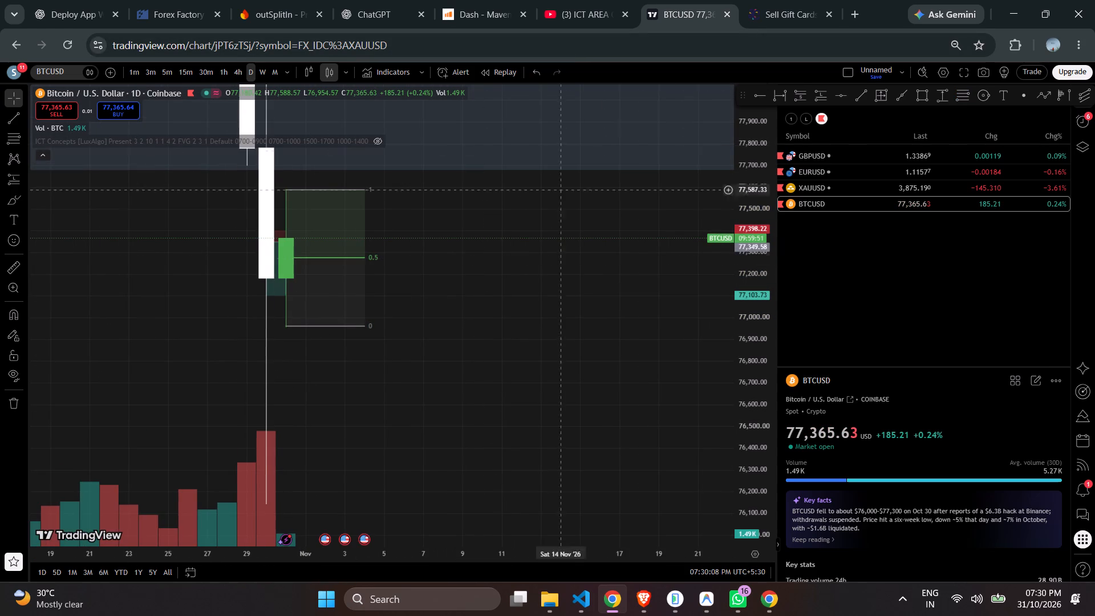
Apply the ICT-DRT-P/D drawing template to the 31 Oct Fib retracement.
click(338, 189)
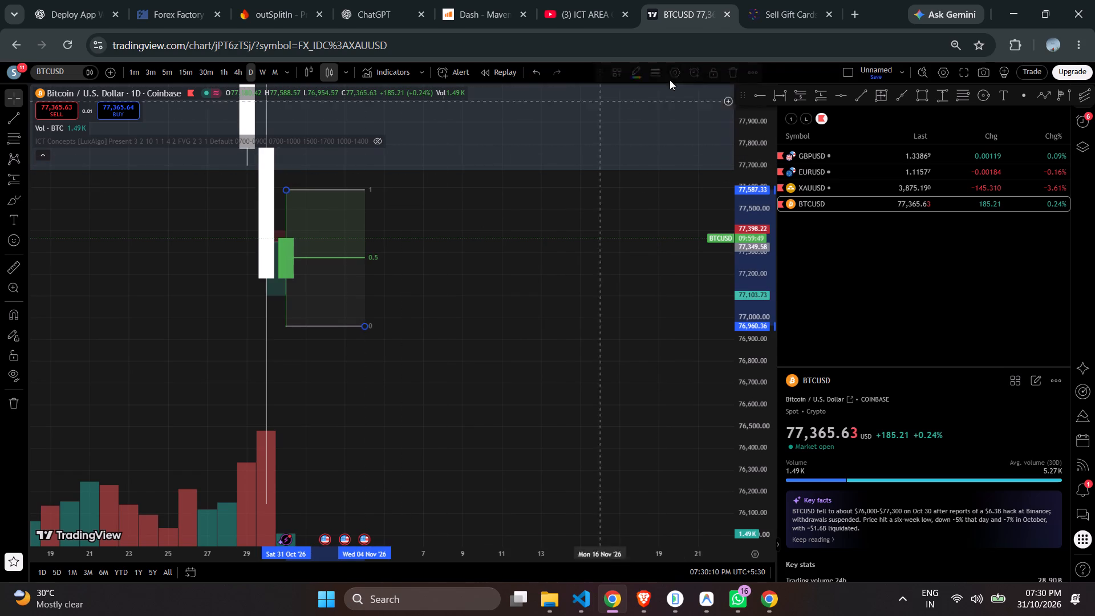
click(617, 70)
click(621, 171)
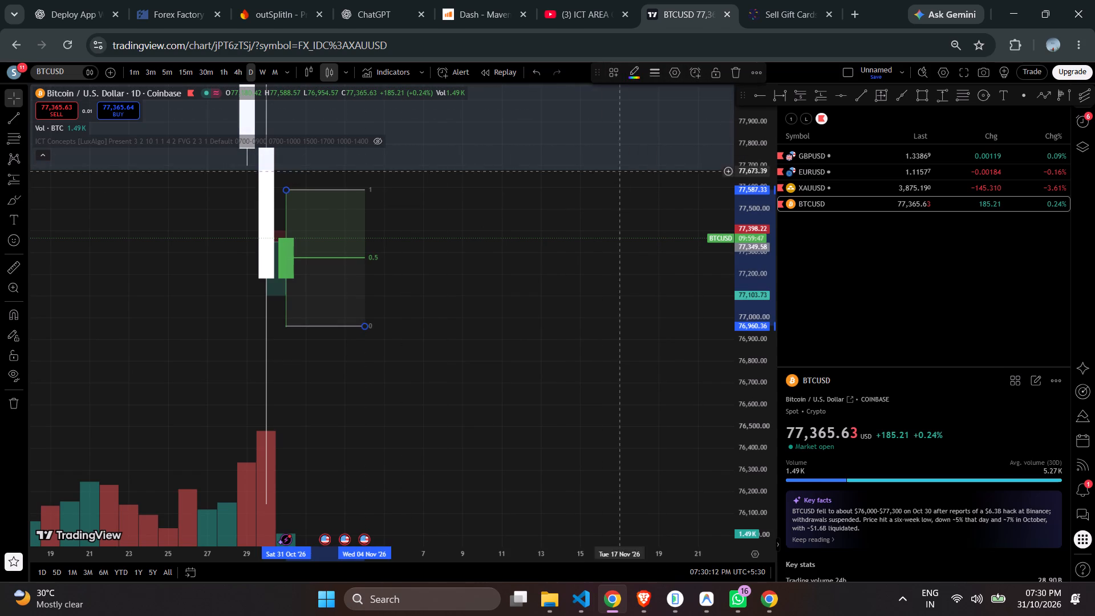
Examine on the 4h timeframe how the latest candles sit against the restyled retracement levels.
scroll(392, 242, up, 4)
drag(336, 230, 801, 234)
click(237, 77)
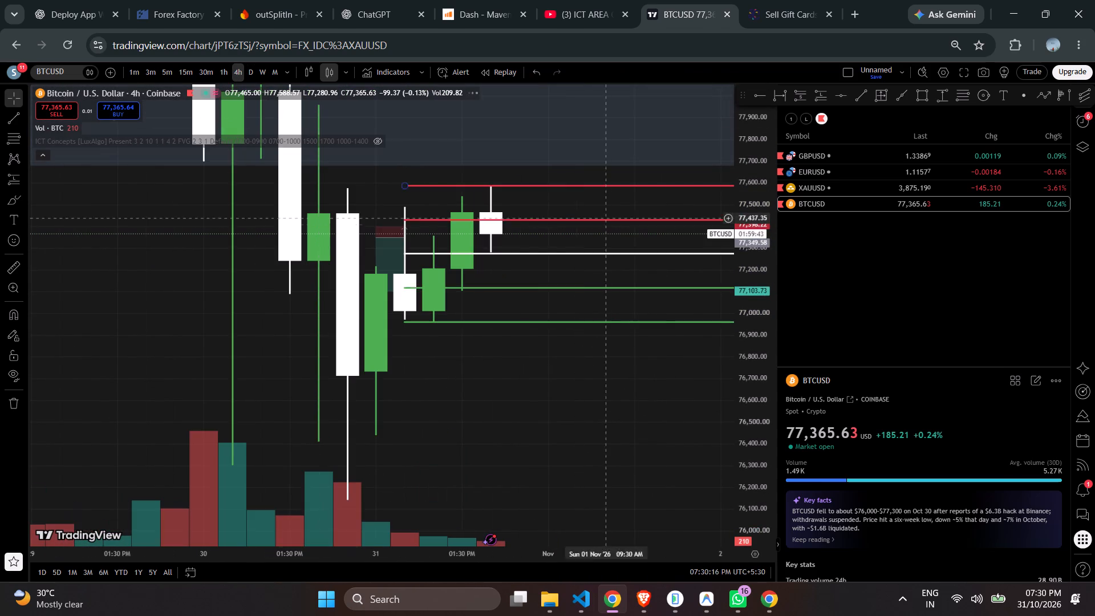
drag(565, 364, 443, 327)
drag(749, 341, 761, 98)
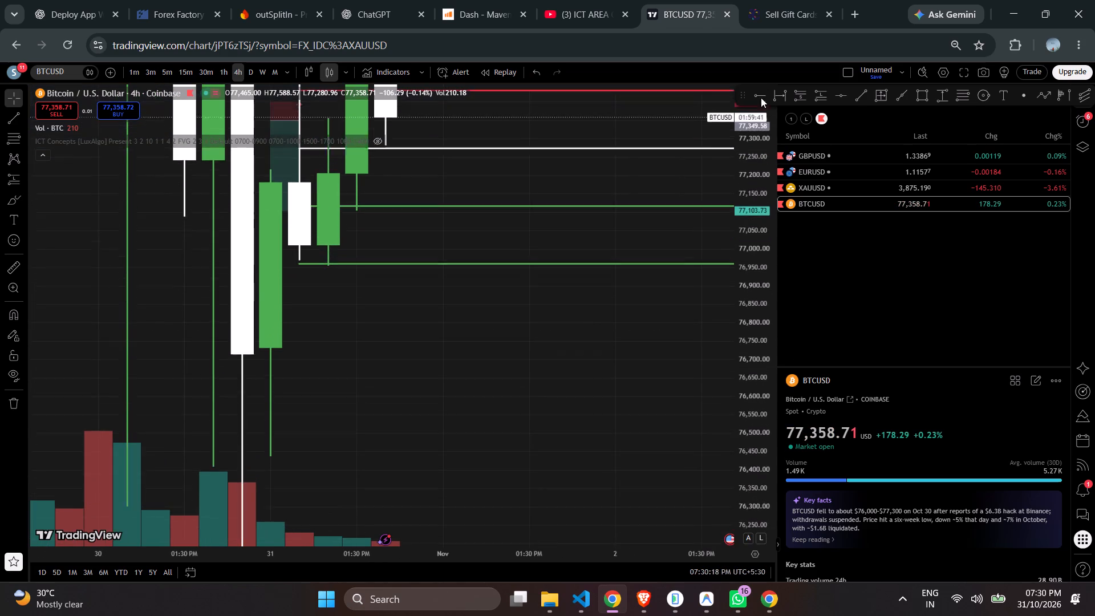
drag(761, 98, 761, 100)
drag(460, 350, 579, 512)
scroll(615, 397, up, 3)
scroll(593, 423, down, 4)
drag(610, 441, 502, 404)
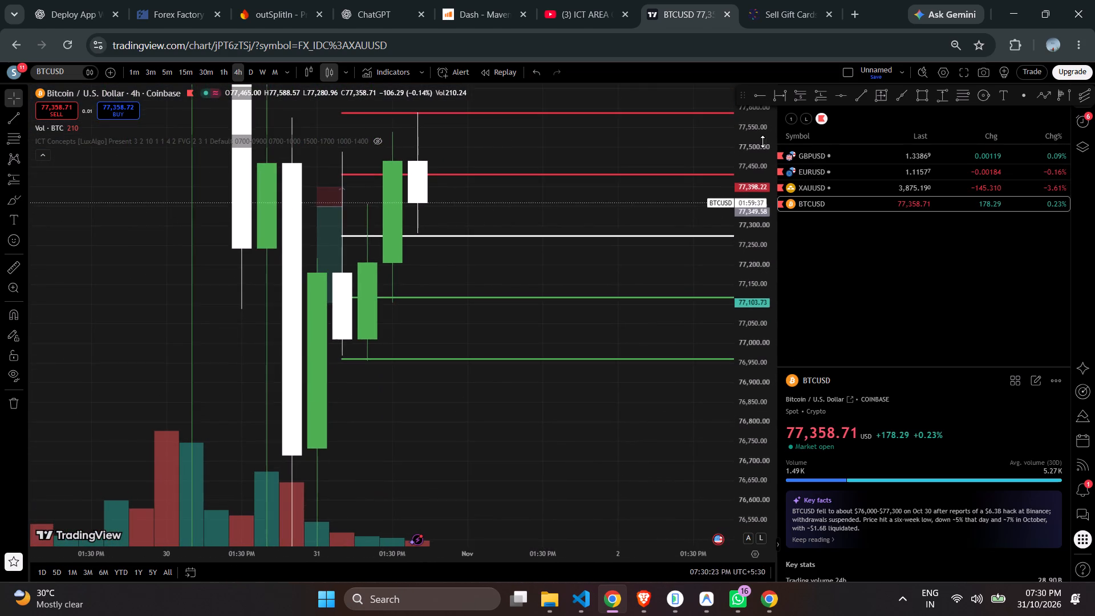
drag(751, 140, 730, 500)
scroll(561, 368, down, 9)
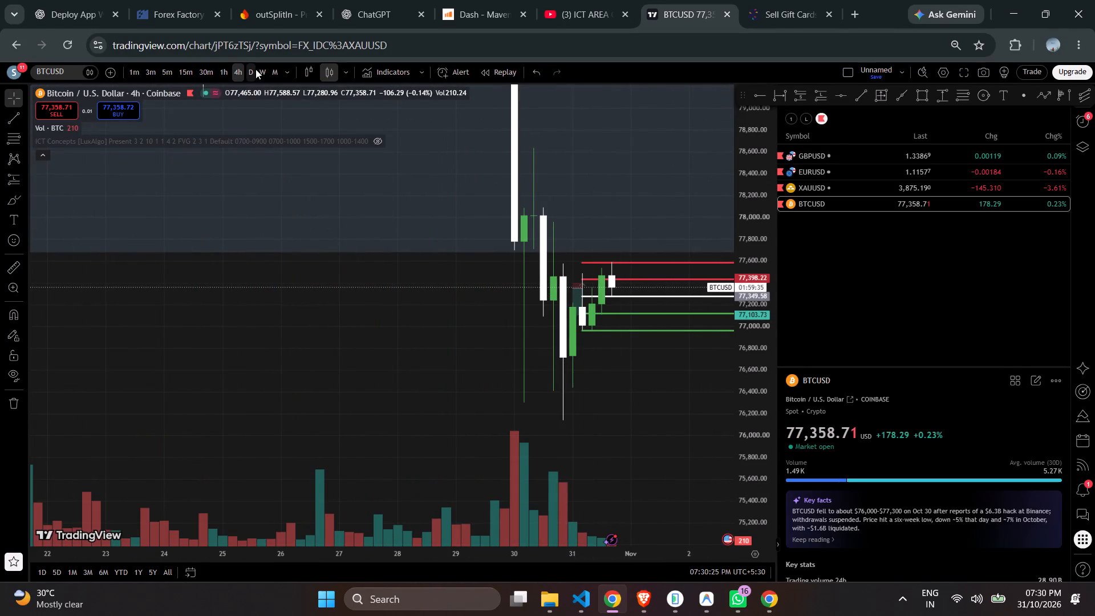
On the daily timeframe, delete the wide grey-blue price zone spanning roughly 77,700 to 80,200.
click(248, 71)
right_click(360, 269)
click(433, 277)
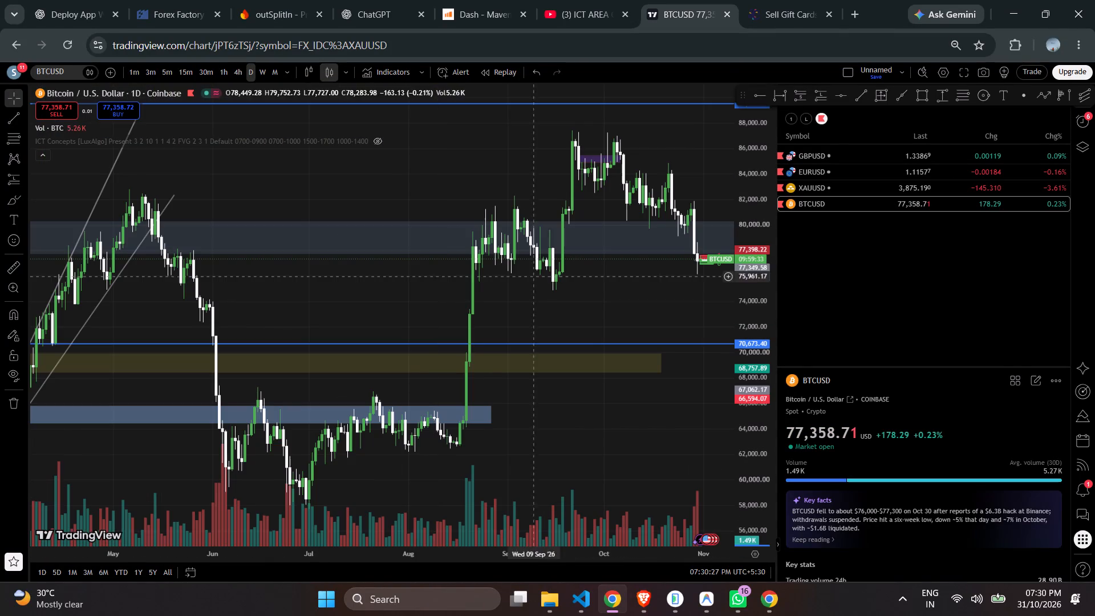
drag(753, 173, 750, 329)
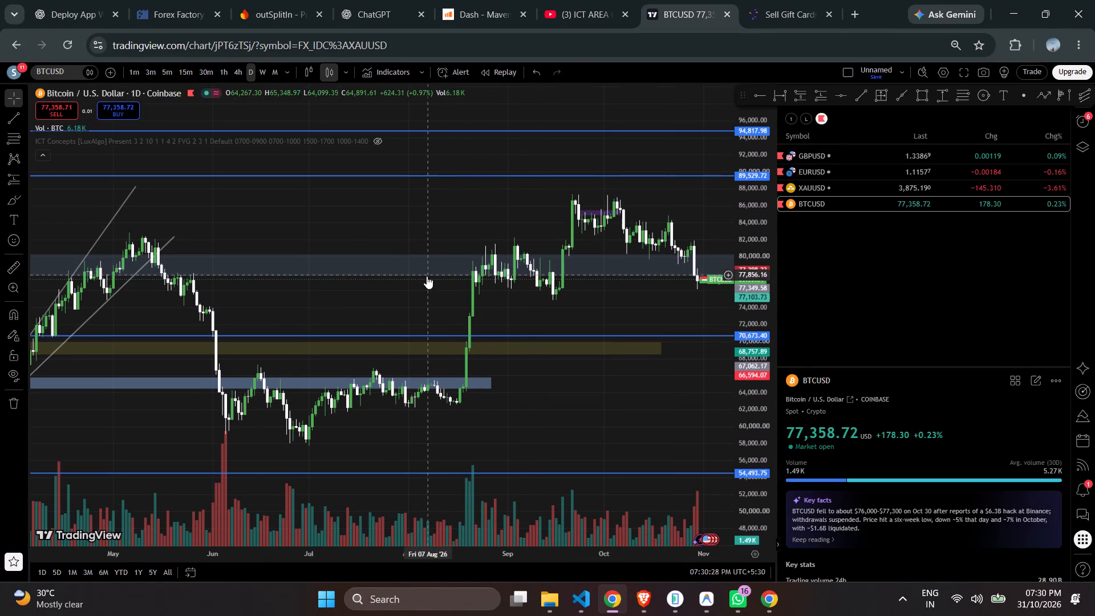
click(426, 275)
key(Delete)
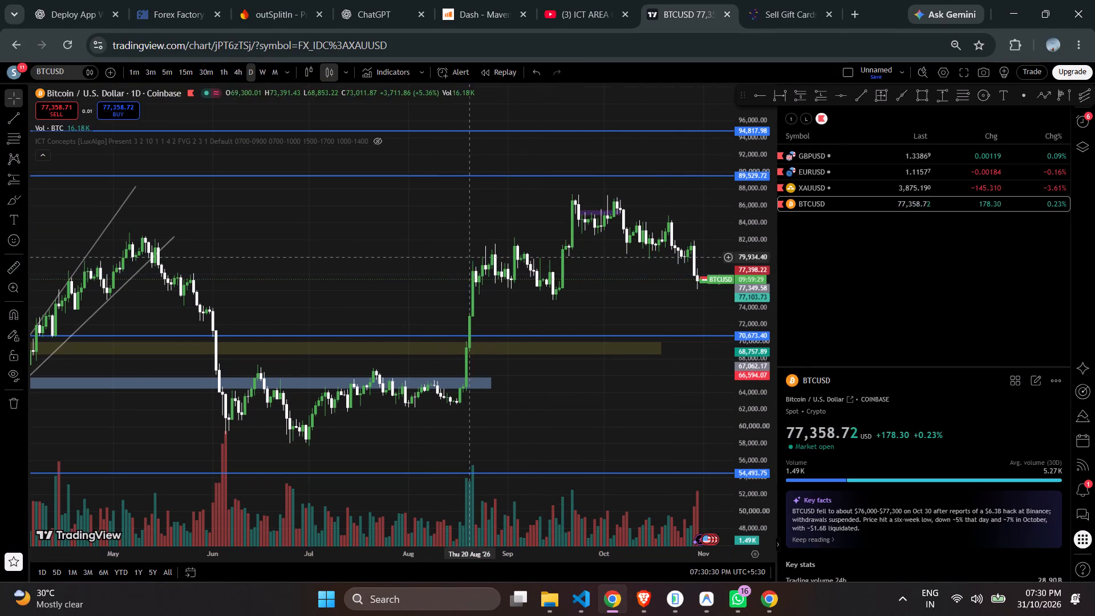
Study the 4h price action around the 31 Oct retracement, comparing the latest candles with its premium and discount levels.
drag(610, 311, 139, 220)
click(232, 71)
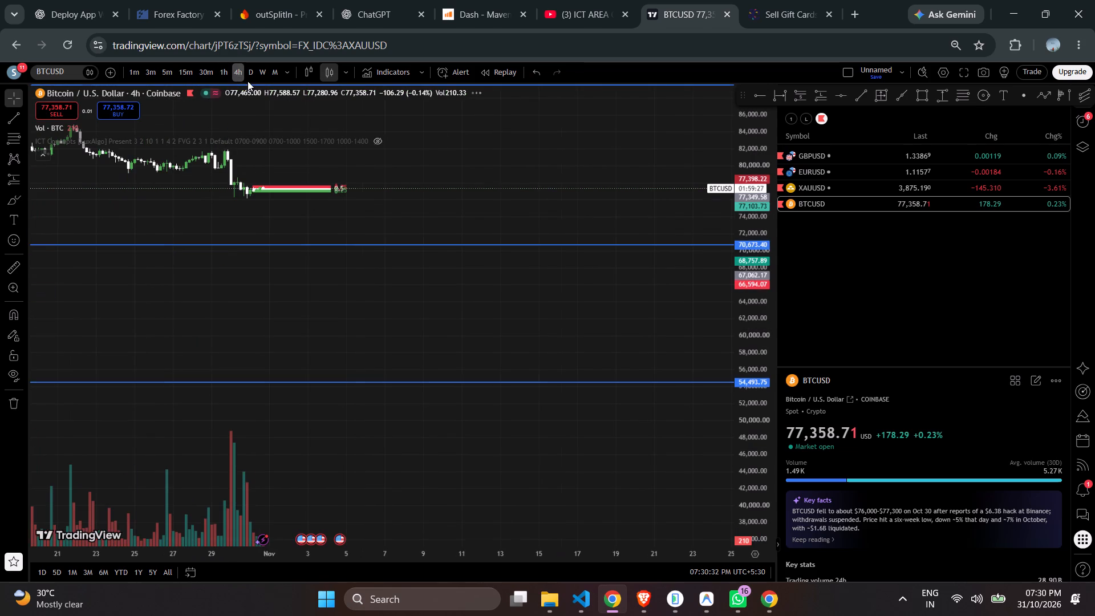
drag(765, 332, 705, 9)
right_click(460, 192)
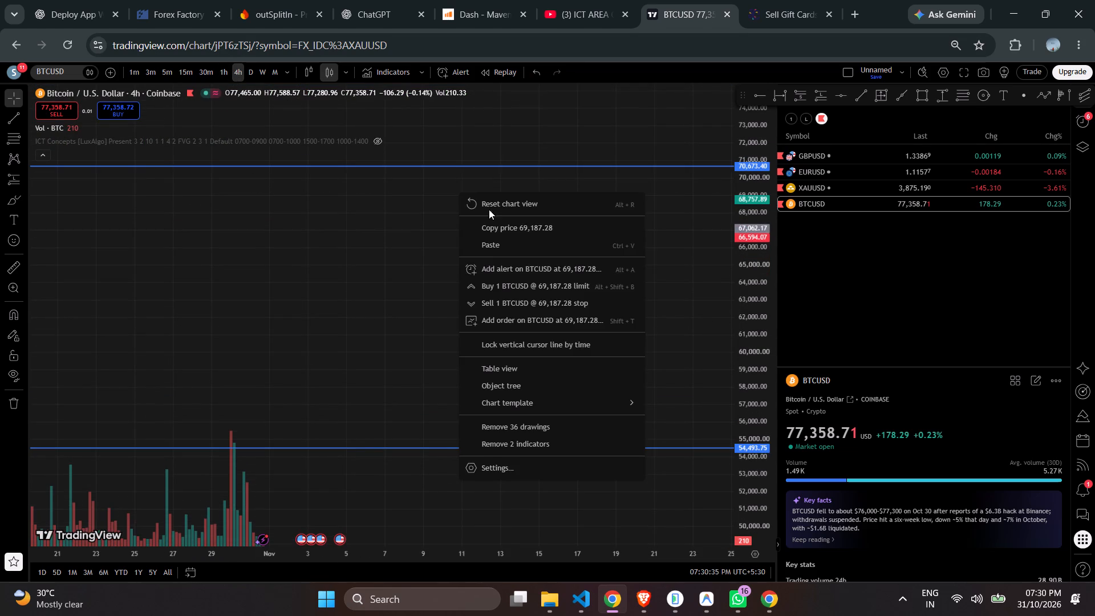
click(524, 202)
drag(468, 428, 332, 287)
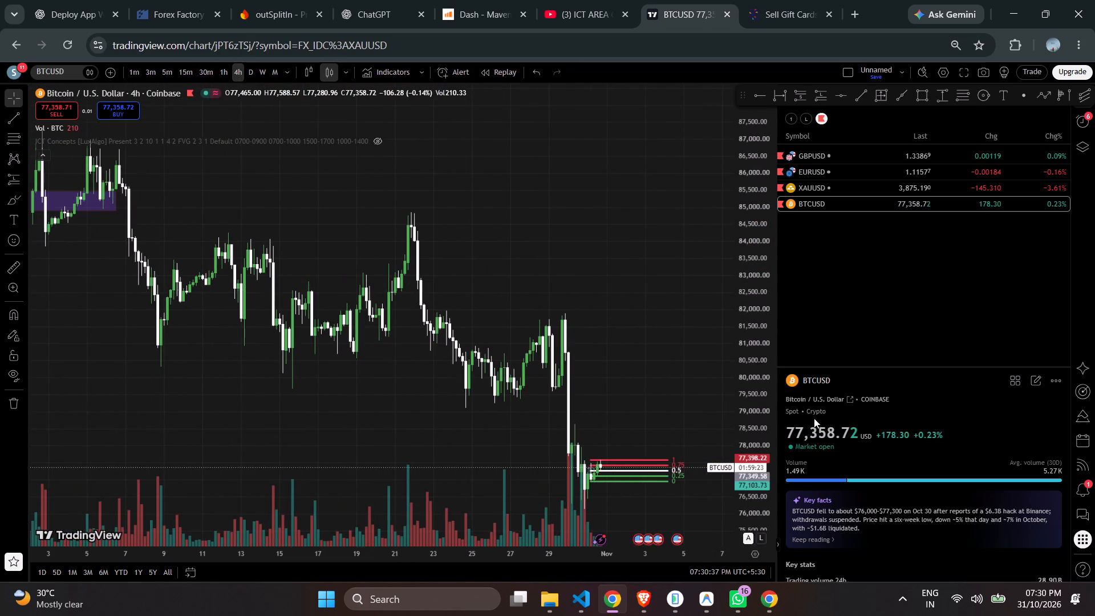
drag(684, 512, 573, 233)
drag(631, 483, 631, 483)
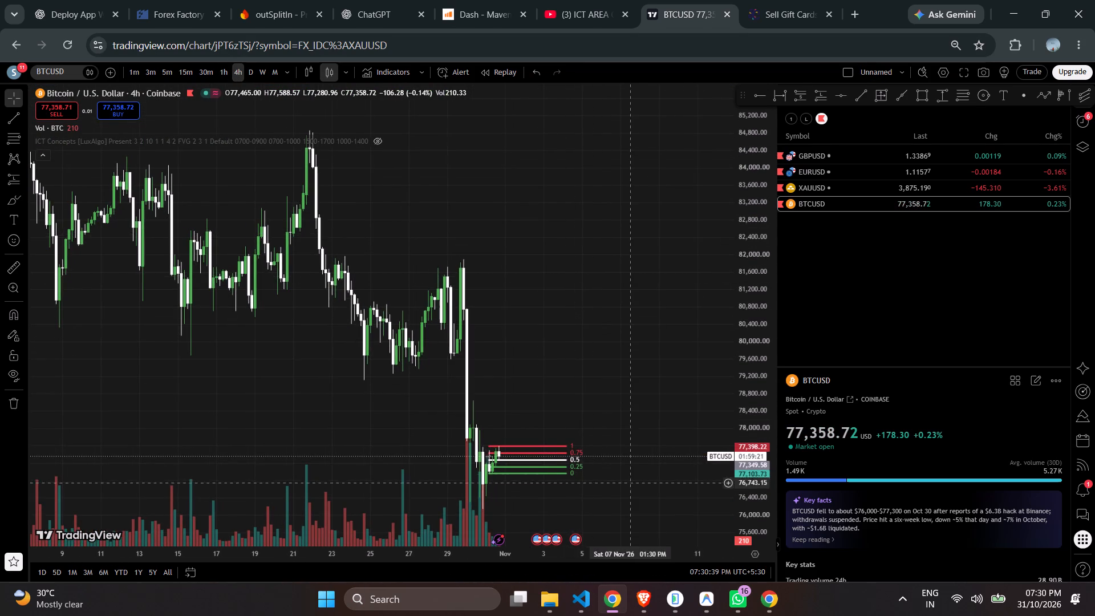
drag(631, 483, 569, 213)
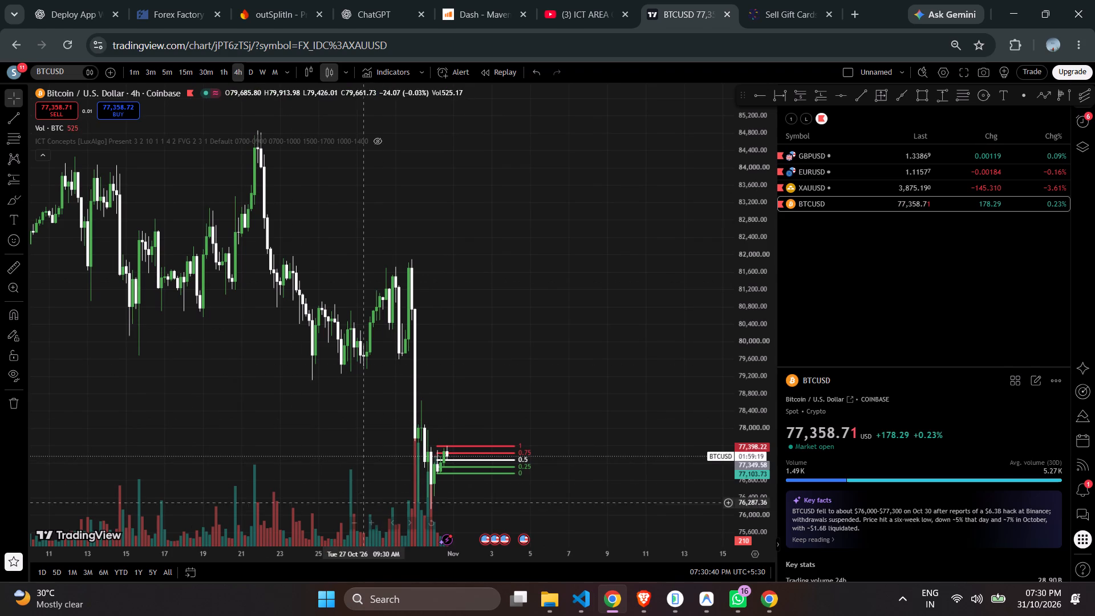
triple_click(372, 523)
triple_click(372, 523)
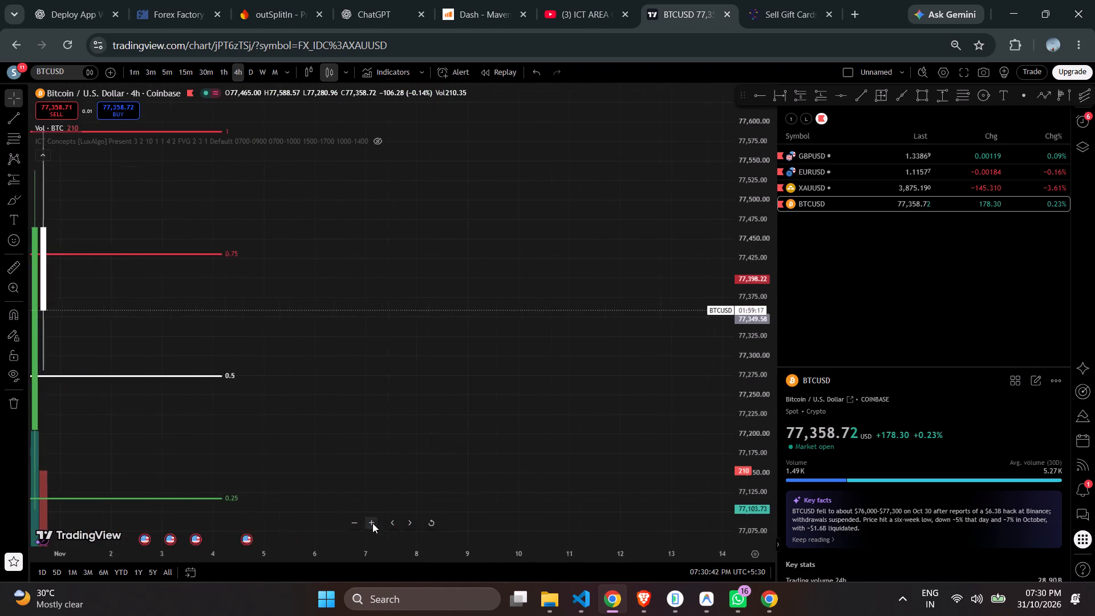
click(372, 523)
drag(461, 298, 640, 281)
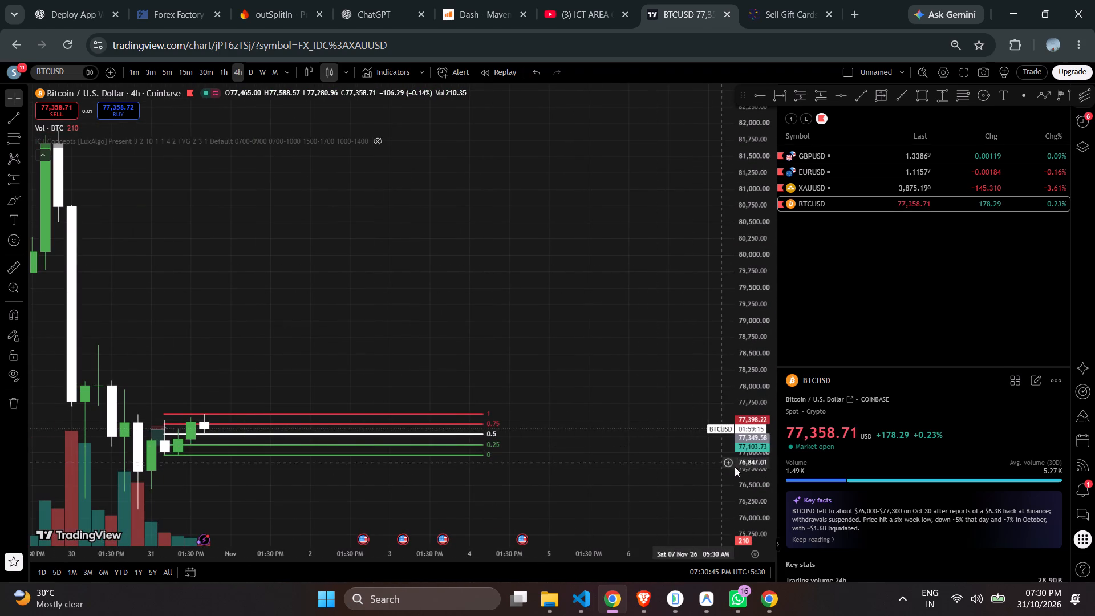
drag(733, 460, 729, 139)
drag(532, 328, 561, 15)
drag(513, 471, 601, 337)
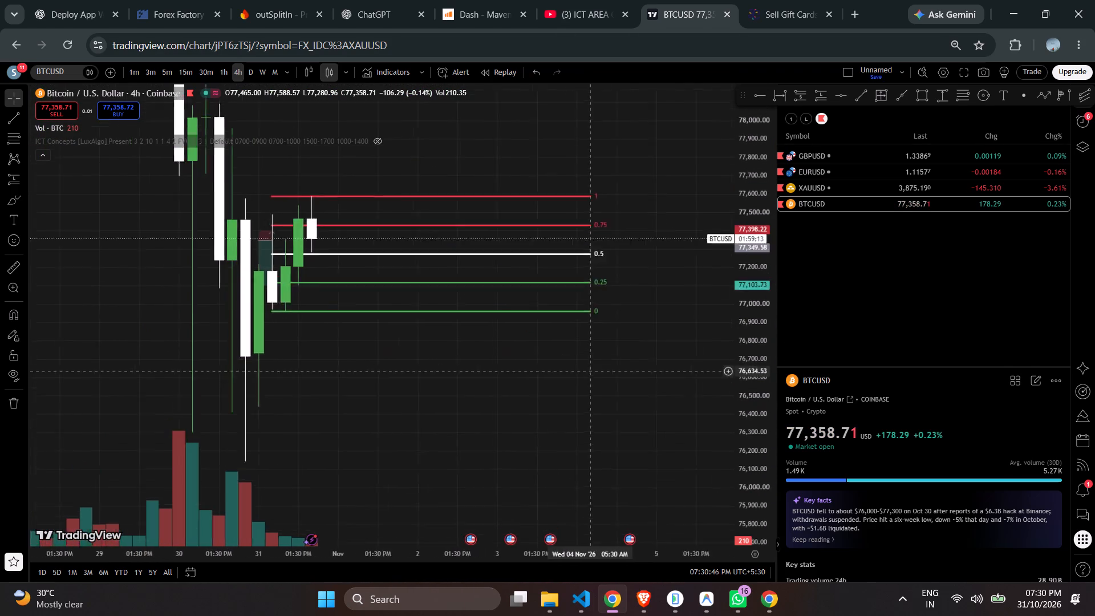
drag(601, 337, 609, 284)
drag(743, 358, 747, 187)
scroll(459, 306, up, 6)
drag(446, 303, 476, 313)
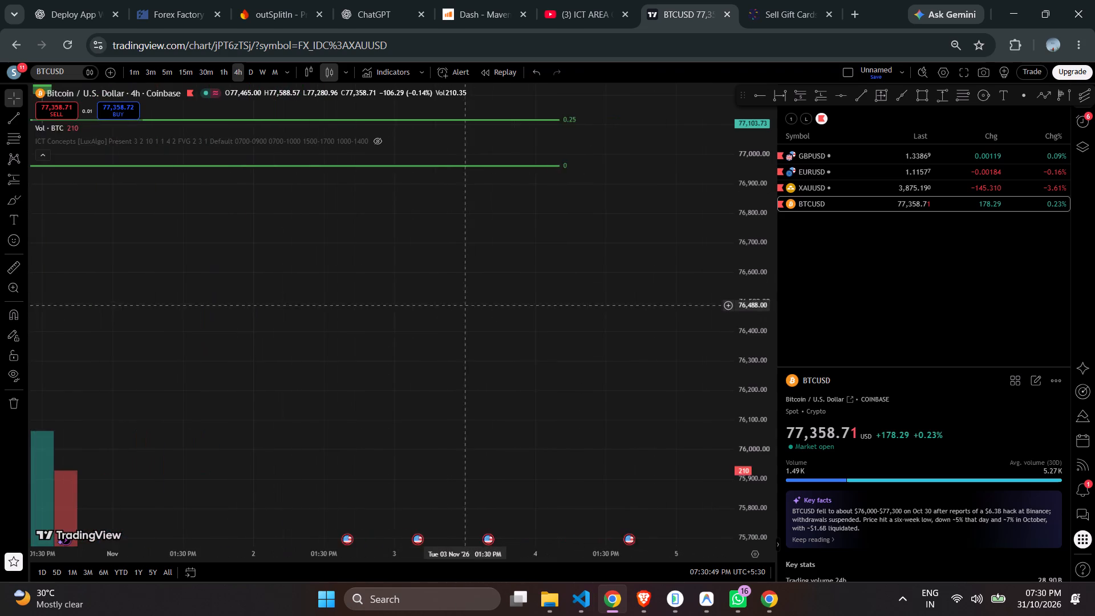
drag(476, 313, 638, 397)
scroll(547, 395, up, 3)
drag(422, 408, 672, 529)
drag(448, 445, 418, 362)
drag(752, 366, 746, 165)
scroll(263, 394, up, 4)
drag(269, 404, 454, 525)
drag(753, 187, 762, 318)
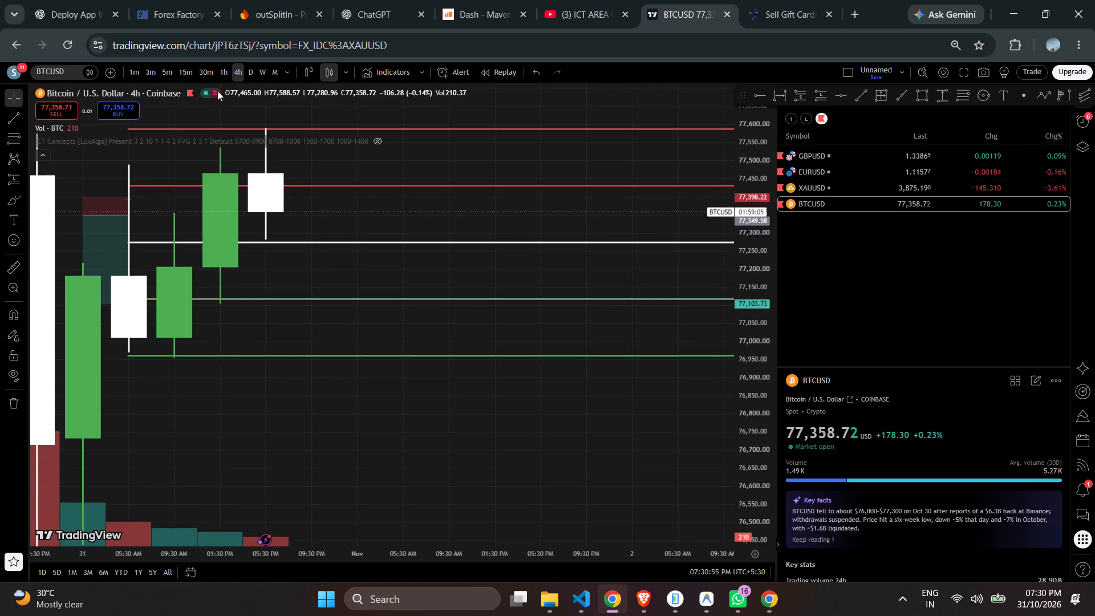
Check the recent candles against the retracement levels on the 1h and 30m timeframes.
click(217, 79)
drag(753, 394, 748, 168)
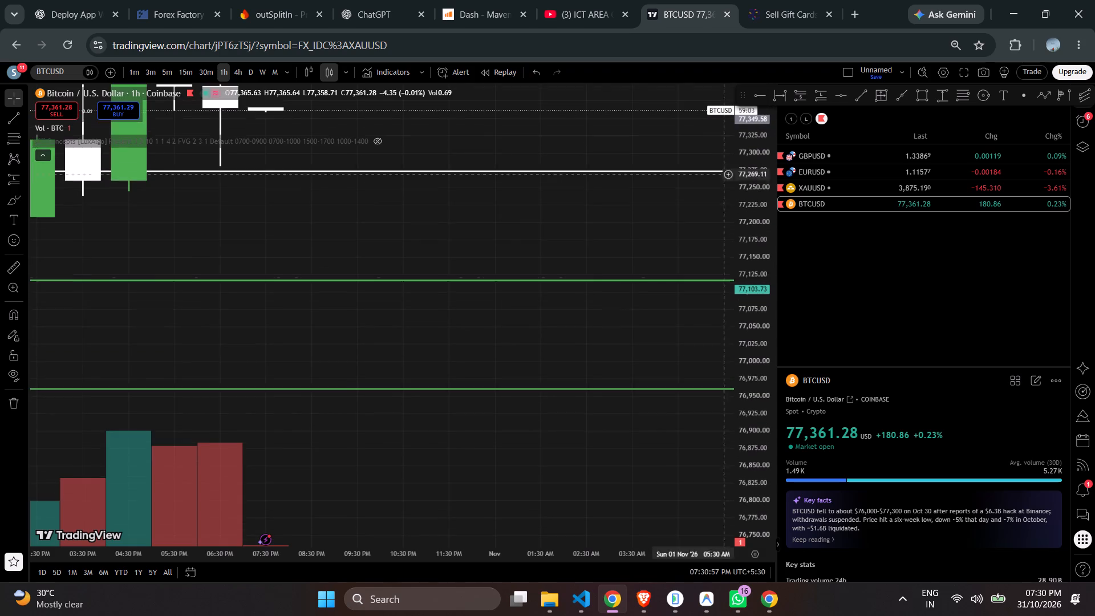
scroll(191, 337, down, 7)
scroll(358, 317, up, 1)
scroll(360, 317, down, 1)
drag(485, 252, 383, 363)
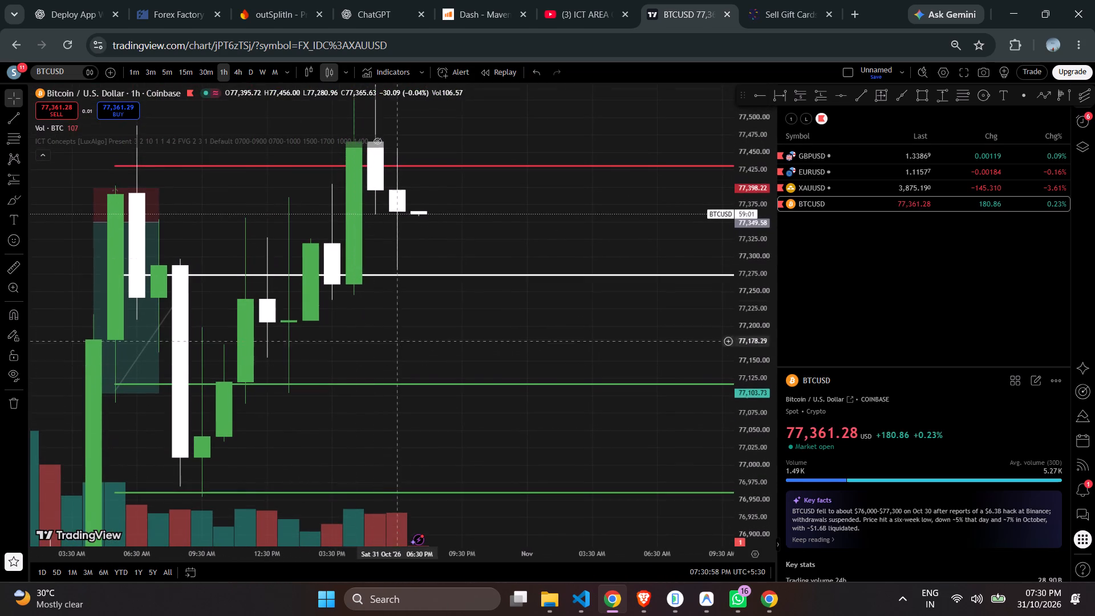
click(206, 71)
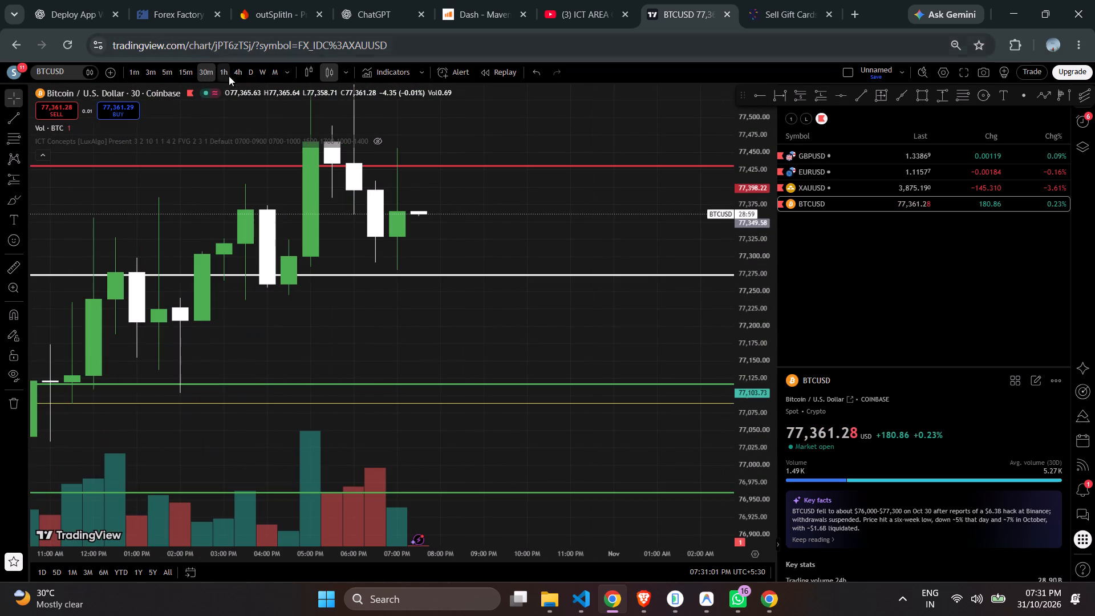
Compare the latest BTCUSD candles with the 31 Oct retracement levels on the 4h timeframe and on the 1h timeframe.
click(242, 76)
drag(756, 143, 712, 463)
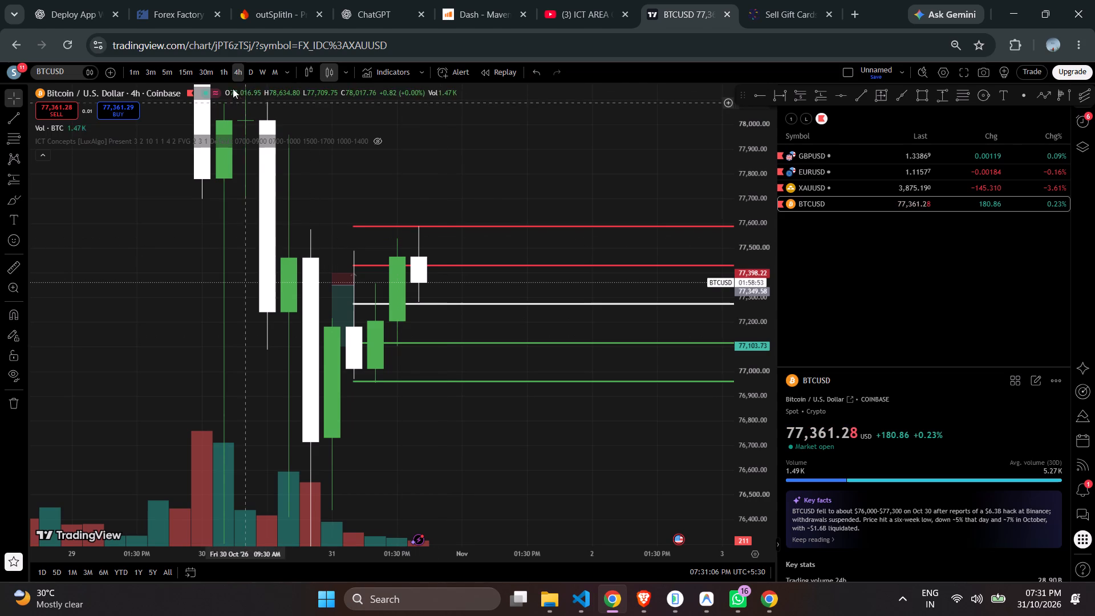
click(218, 71)
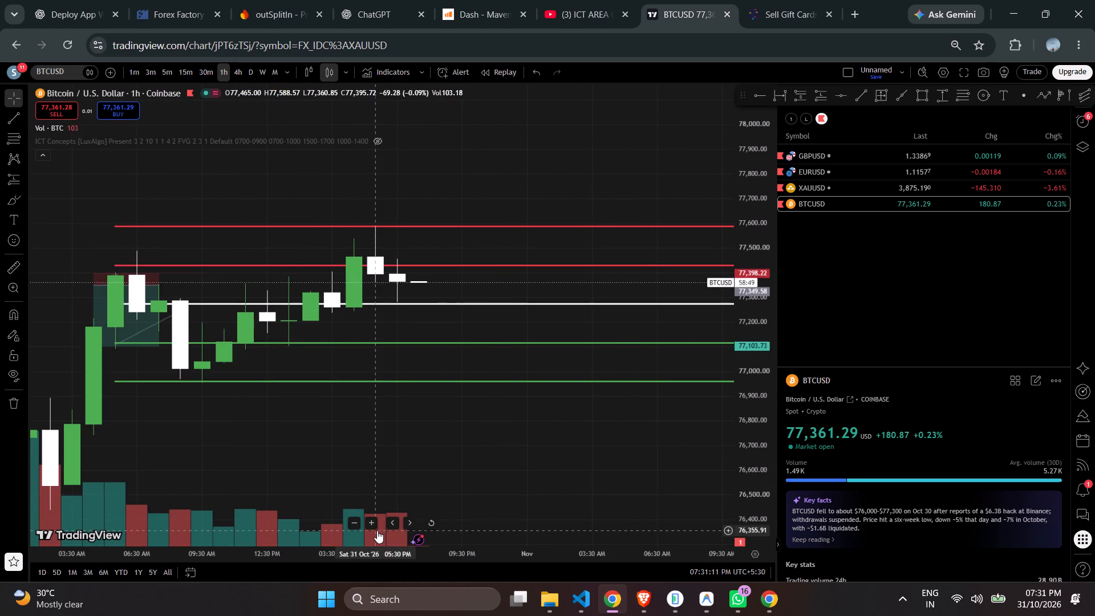
double_click(375, 523)
scroll(614, 433, down, 8)
drag(750, 395, 747, 229)
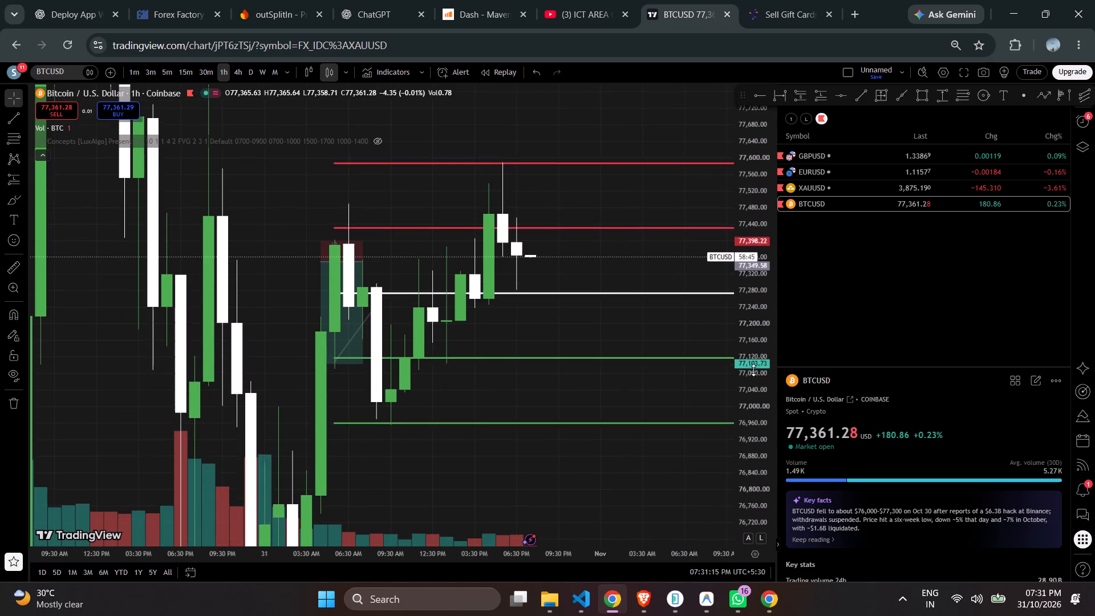
drag(755, 369, 752, 232)
scroll(668, 399, up, 4)
drag(582, 344, 596, 291)
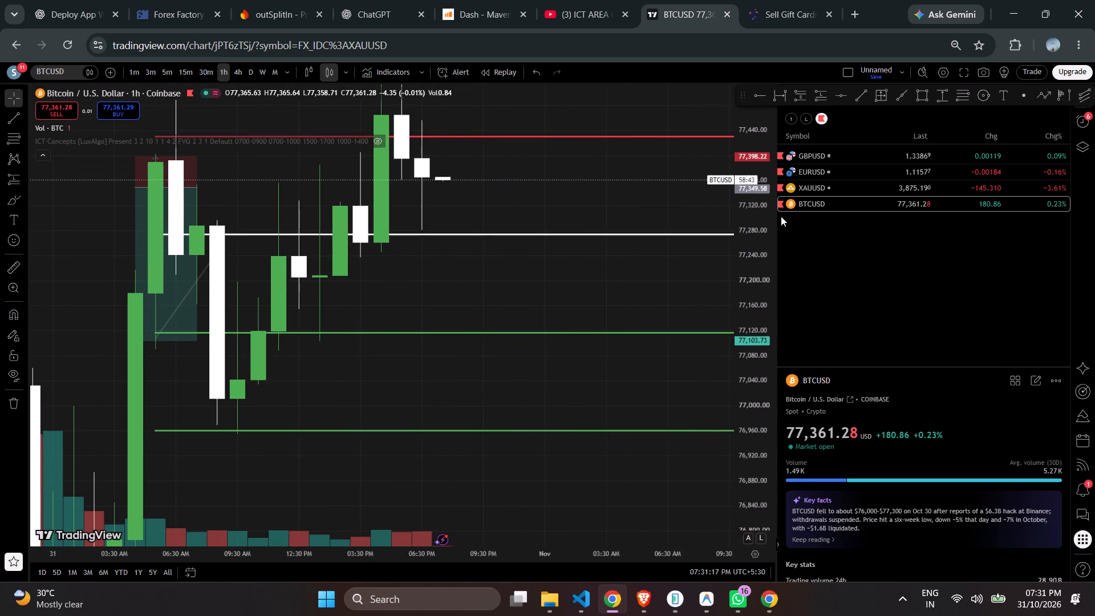
drag(759, 181, 768, 270)
scroll(563, 297, down, 5)
drag(607, 293, 586, 299)
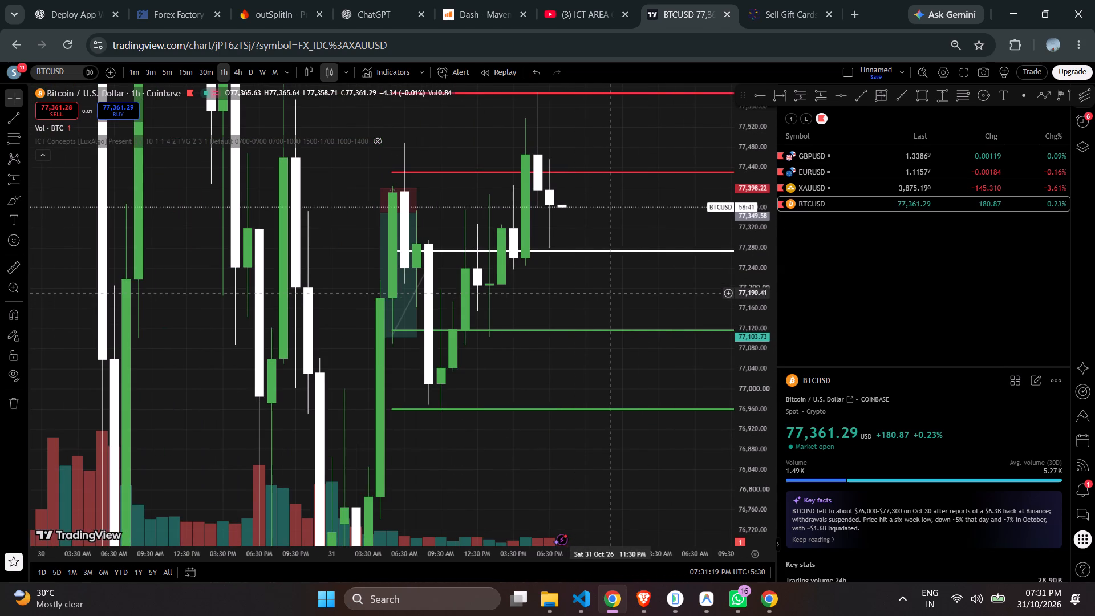
drag(586, 299, 532, 290)
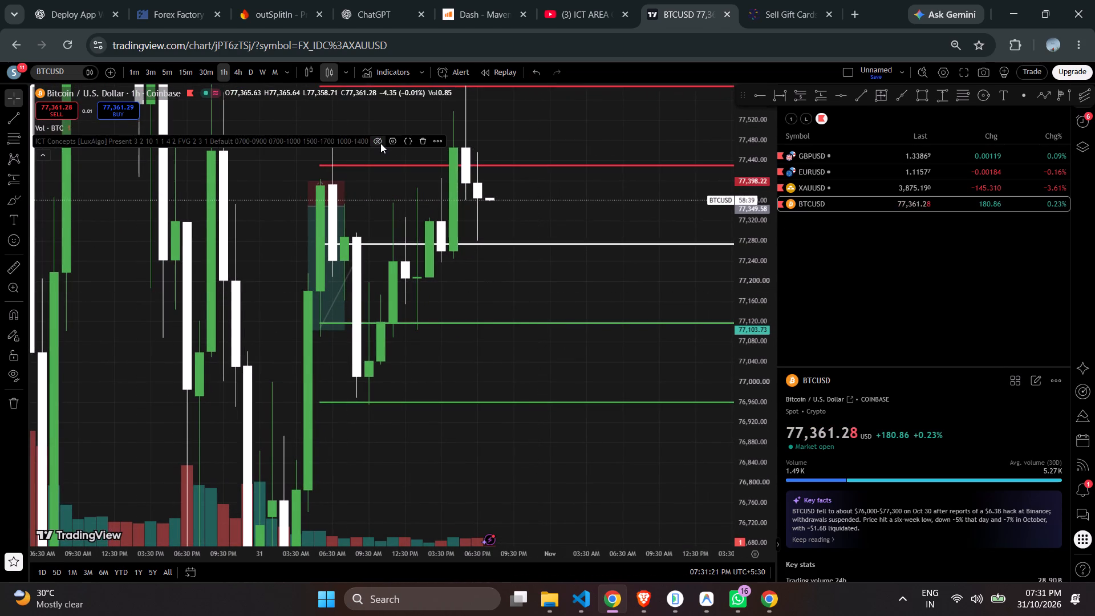
Briefly show the ICT Concepts [LuxAlgo] overlay on the 1h chart, hide it, and examine recent candles between the premium and discount levels.
click(380, 143)
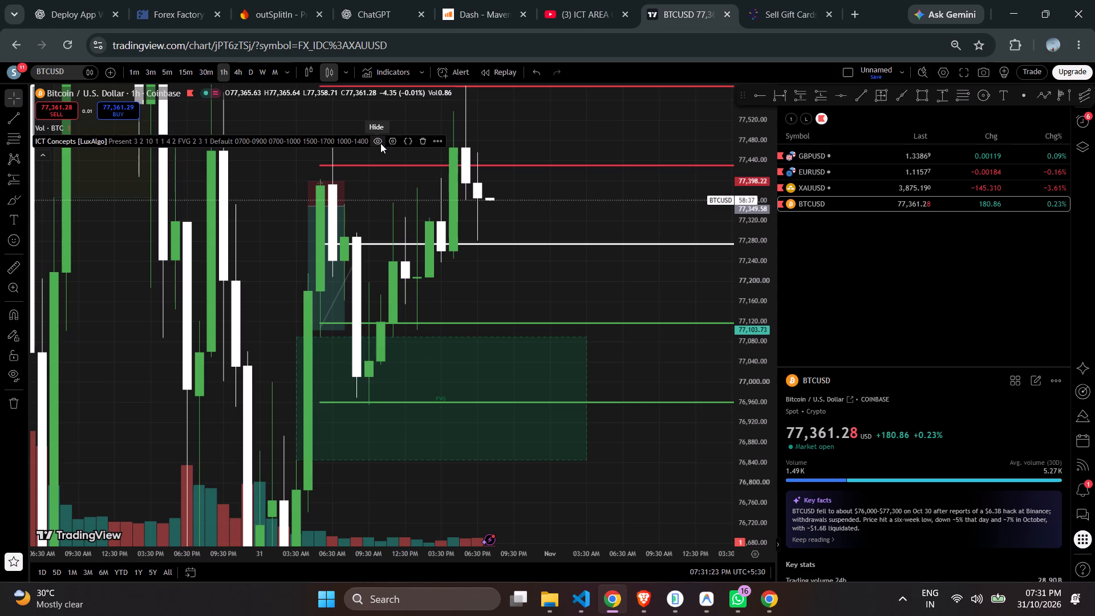
click(380, 143)
scroll(543, 309, up, 3)
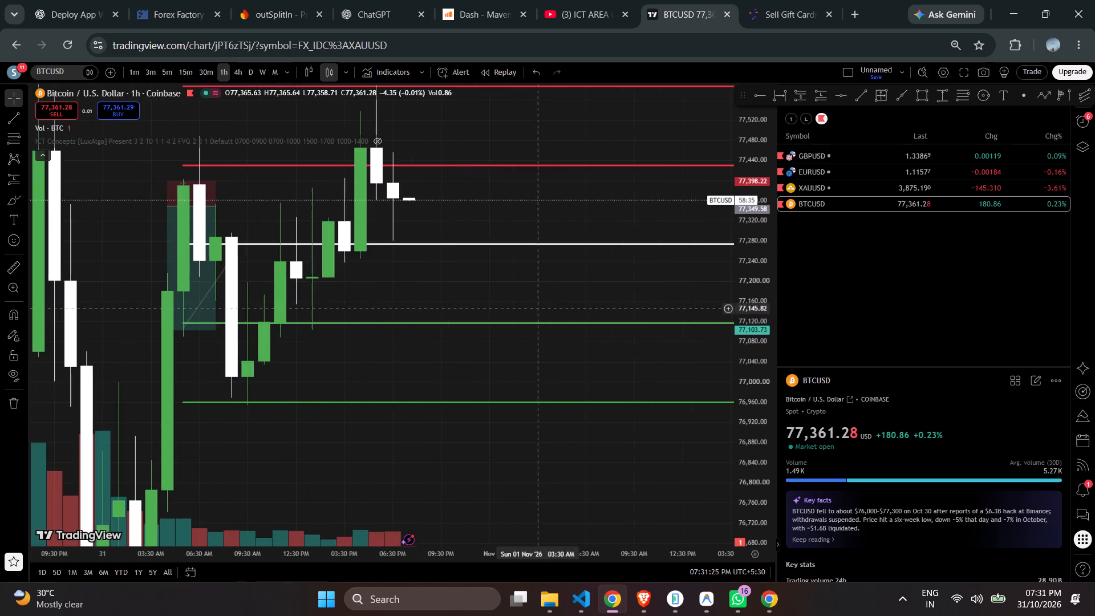
scroll(431, 290, down, 2)
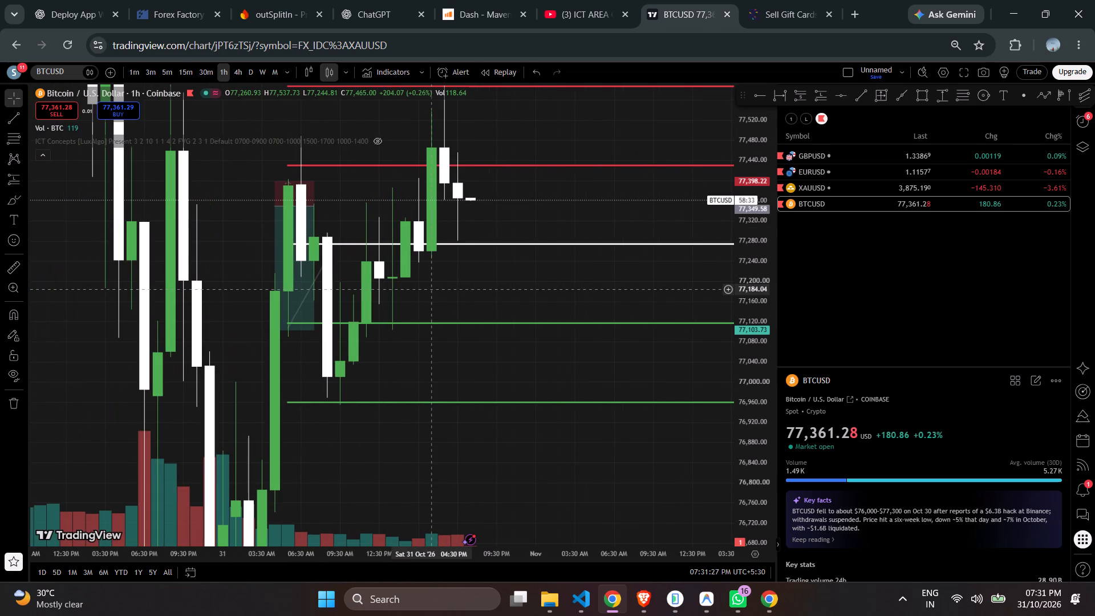
scroll(432, 290, up, 3)
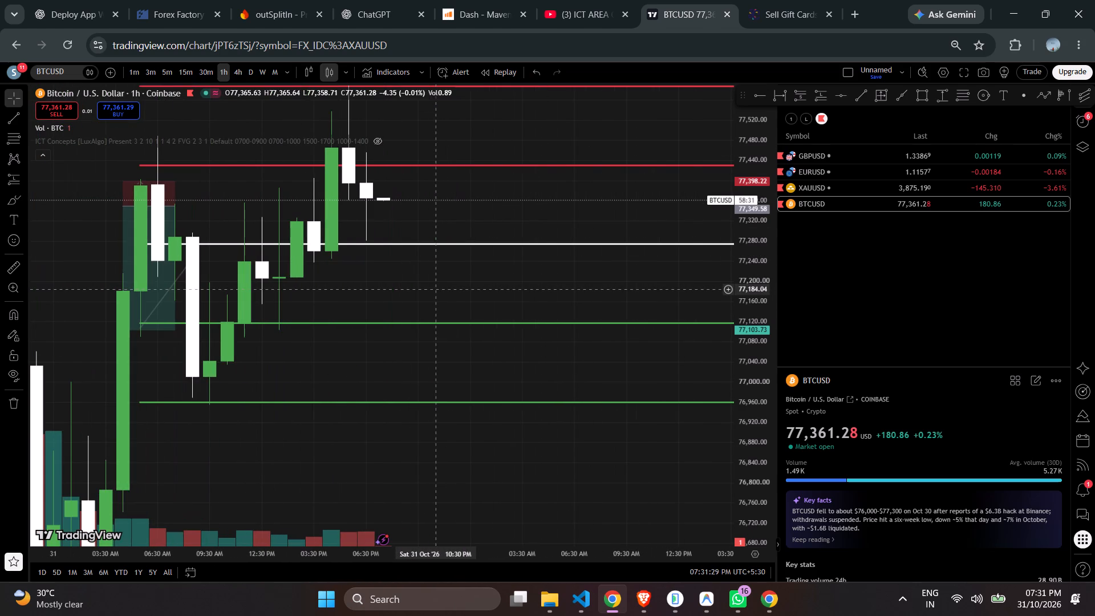
drag(758, 298, 732, 191)
drag(512, 257, 407, 301)
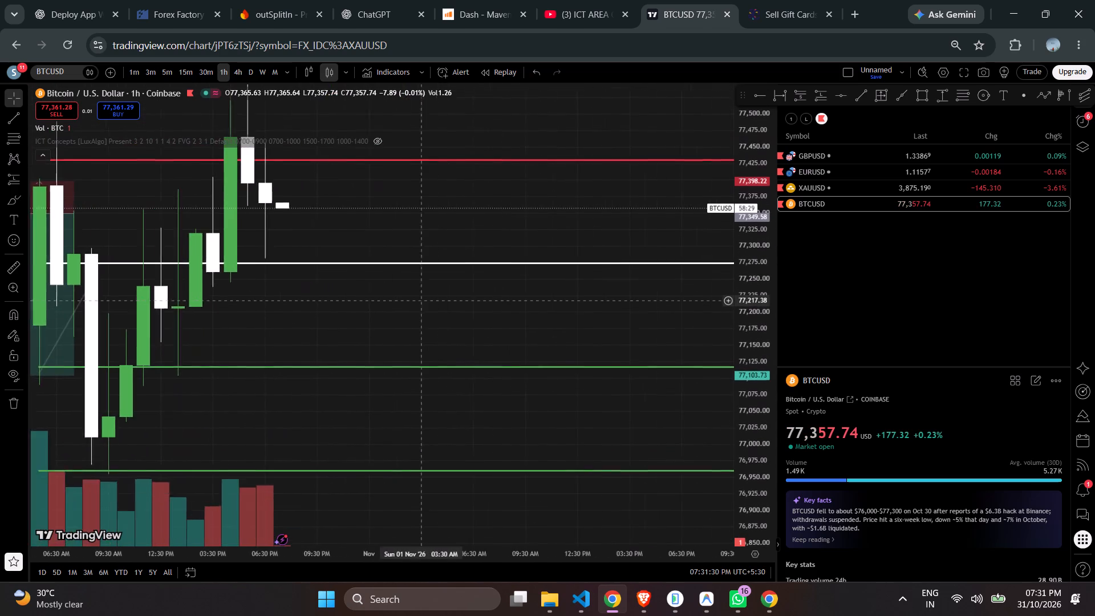
drag(407, 301, 403, 301)
scroll(418, 296, down, 2)
scroll(536, 254, down, 2)
drag(606, 224, 495, 212)
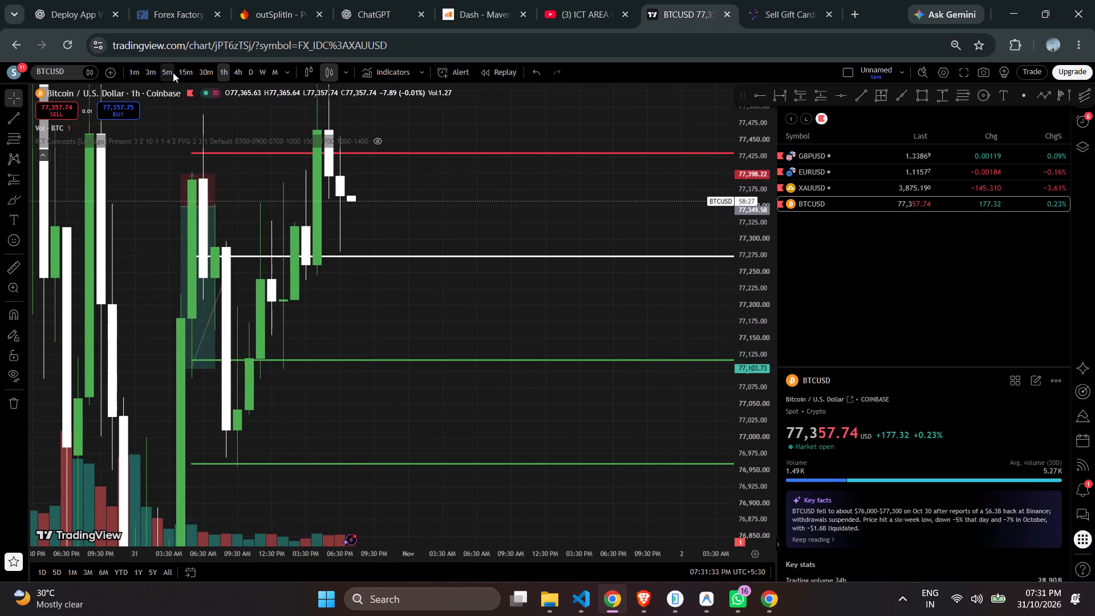
Examine the 15m candles against the retracement levels, with the ICT Concepts [LuxAlgo] overlay shown briefly and hidden again.
click(182, 70)
scroll(455, 280, down, 3)
scroll(458, 283, up, 1)
scroll(459, 283, down, 1)
scroll(484, 291, up, 2)
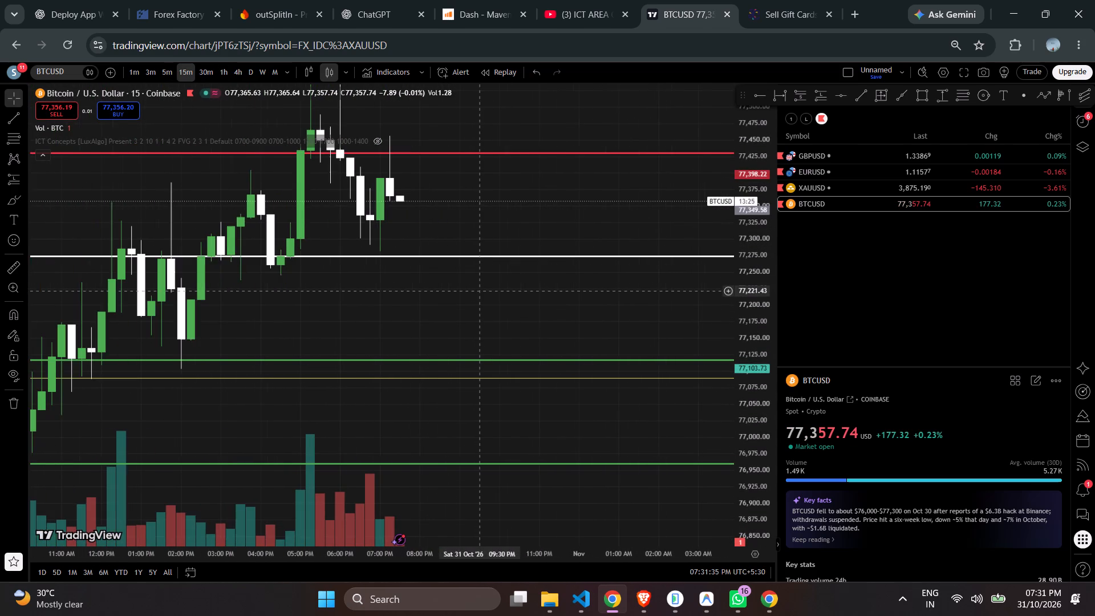
drag(501, 283, 590, 347)
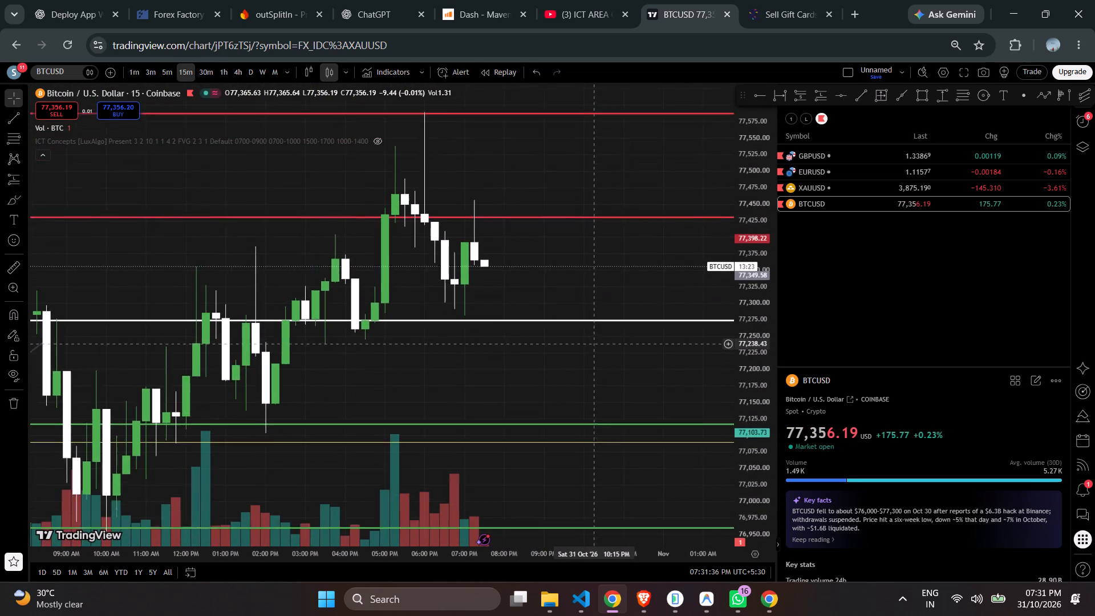
drag(590, 347, 566, 343)
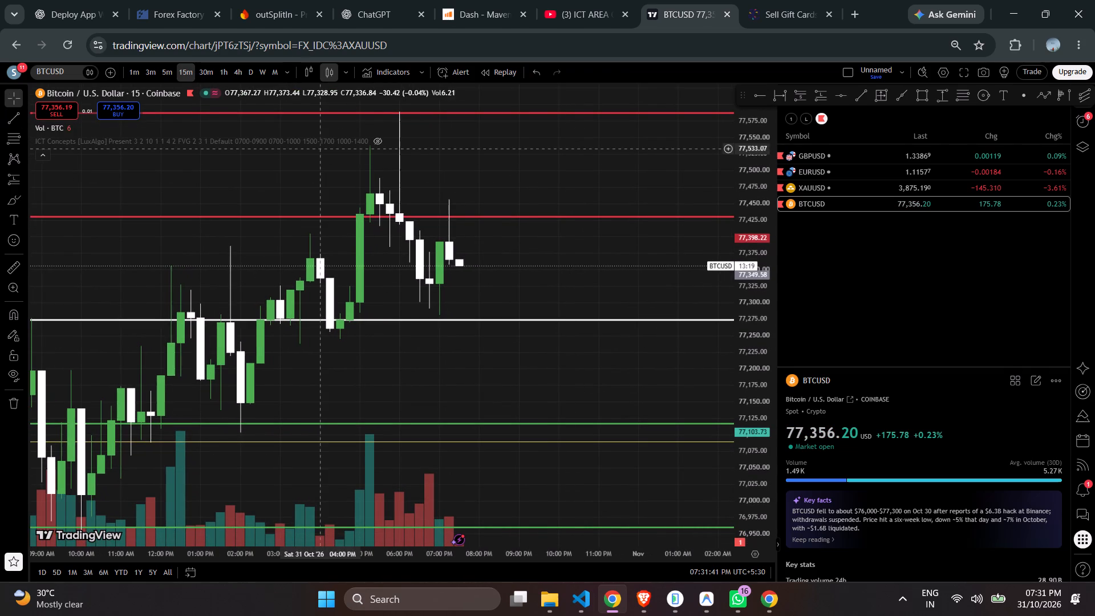
click(378, 139)
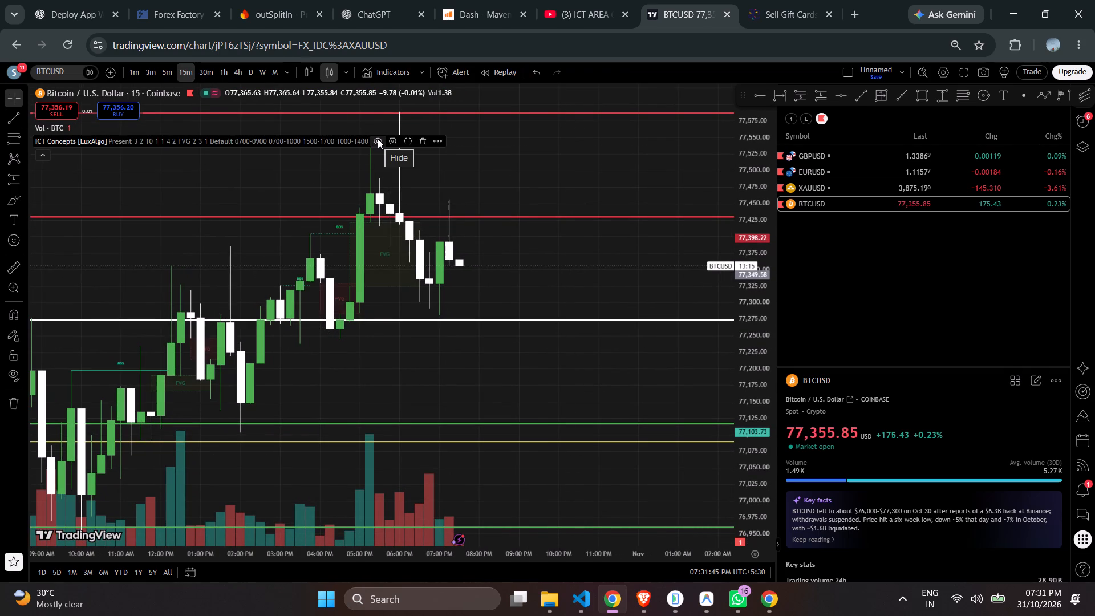
click(378, 139)
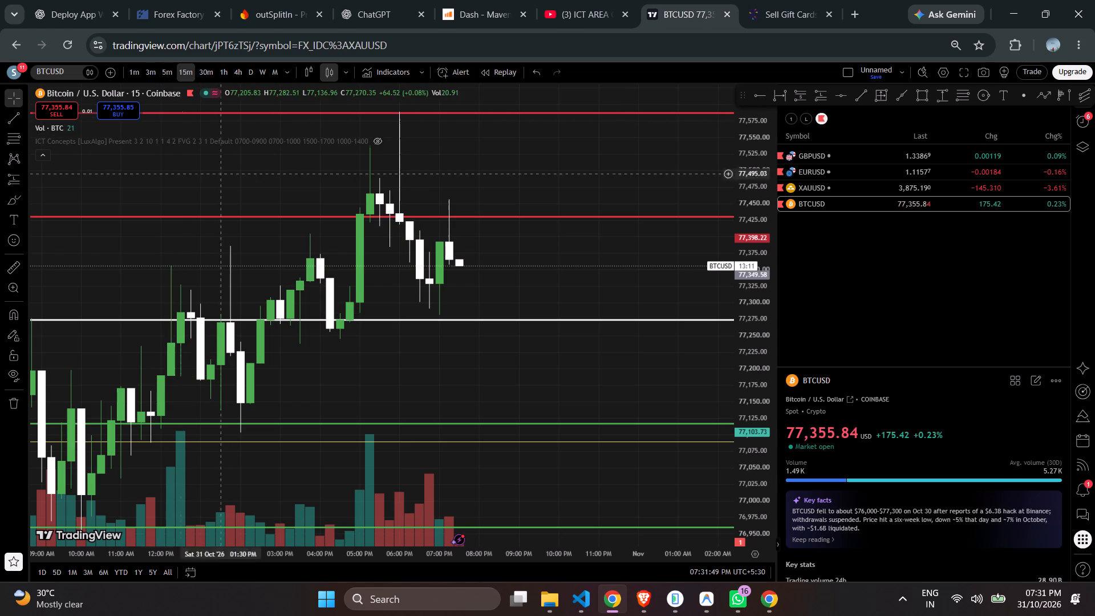
Study the 15m price action across 31 Oct, from the early-morning position box to the latest candles.
scroll(563, 301, down, 1)
scroll(563, 301, up, 1)
drag(747, 153, 747, 258)
scroll(547, 303, down, 2)
scroll(547, 303, up, 1)
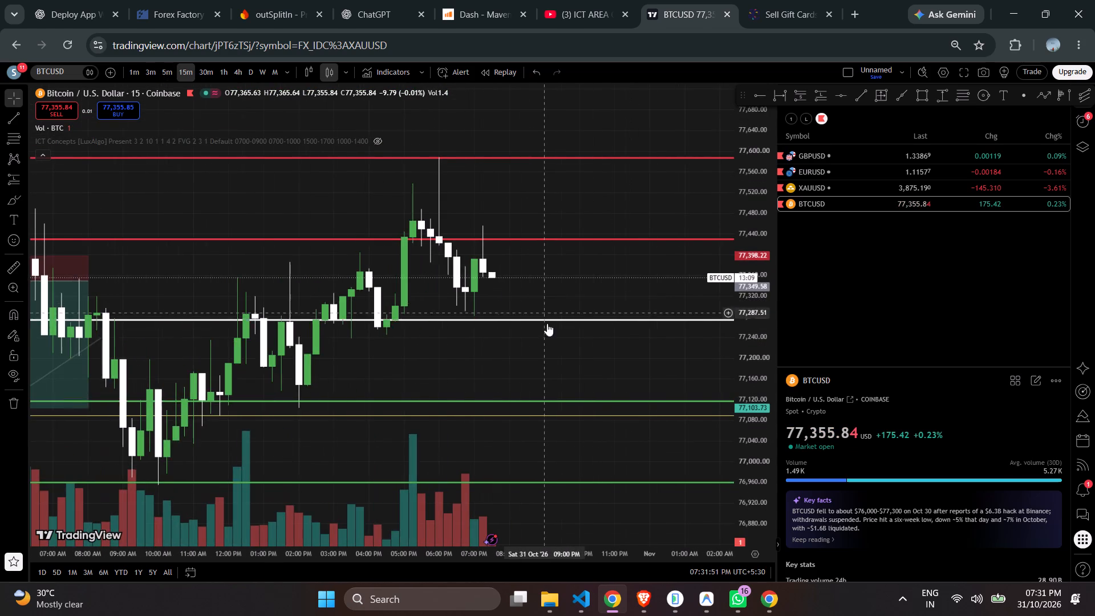
drag(548, 369, 591, 246)
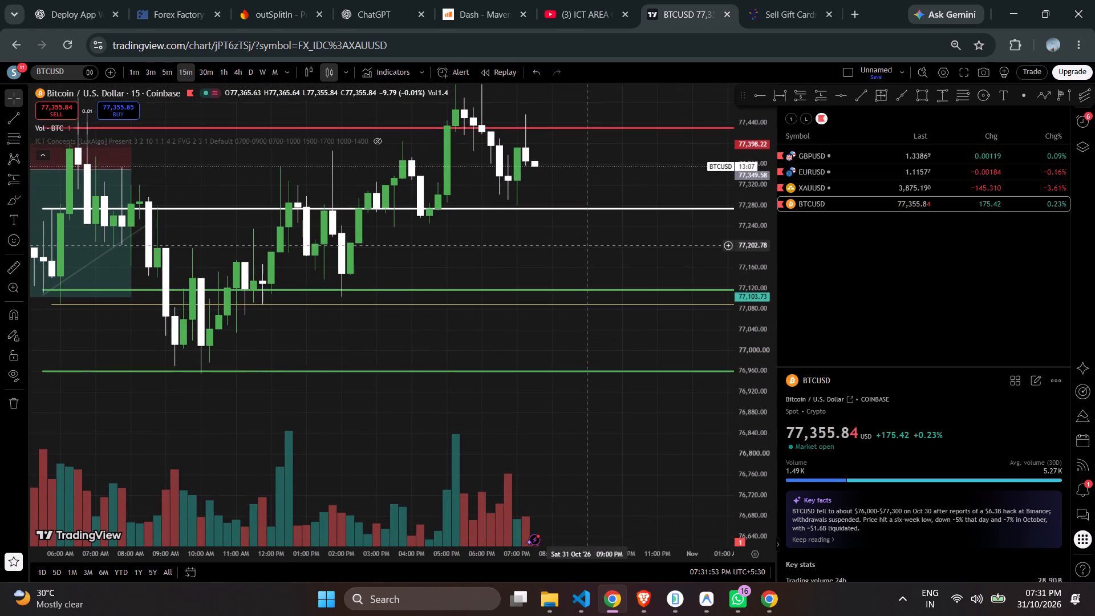
drag(750, 271, 725, 187)
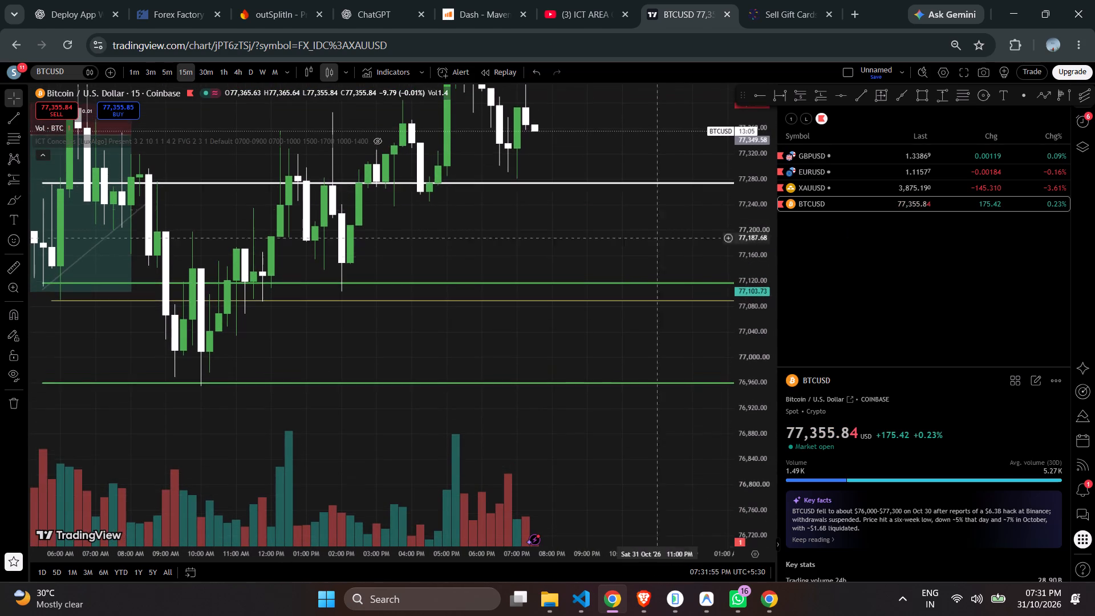
drag(626, 267, 592, 309)
scroll(585, 303, down, 3)
drag(579, 278, 512, 293)
Remove the volume indicator from the BTCUSD chart.
click(74, 127)
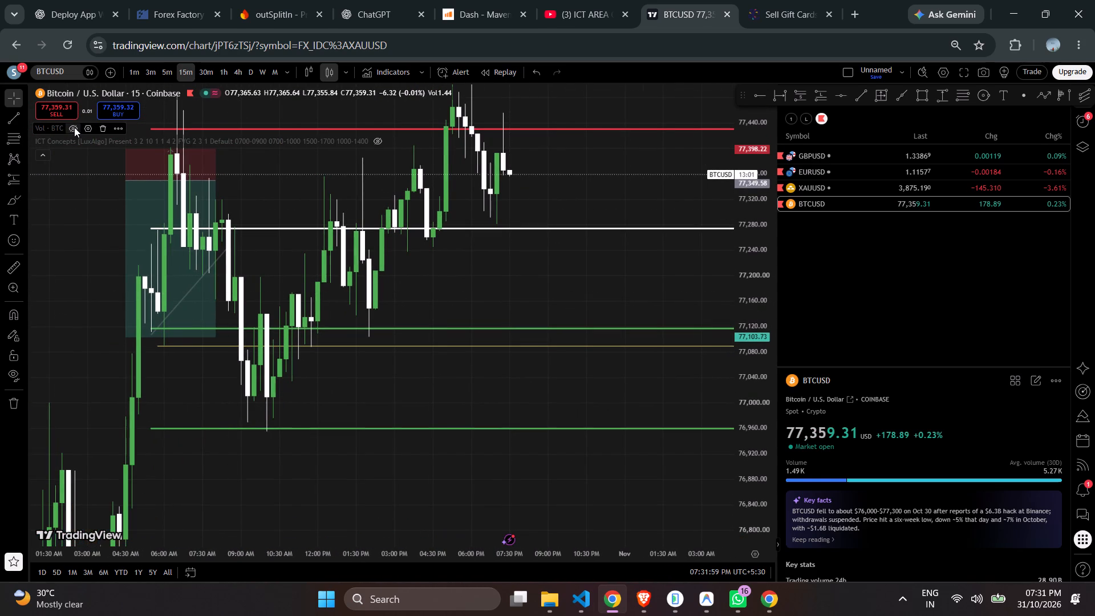
click(104, 125)
Show the hidden ICT Concepts [LuxAlgo] indicator on the 15m chart and inspect its markings around the latest candles.
scroll(569, 233, up, 1)
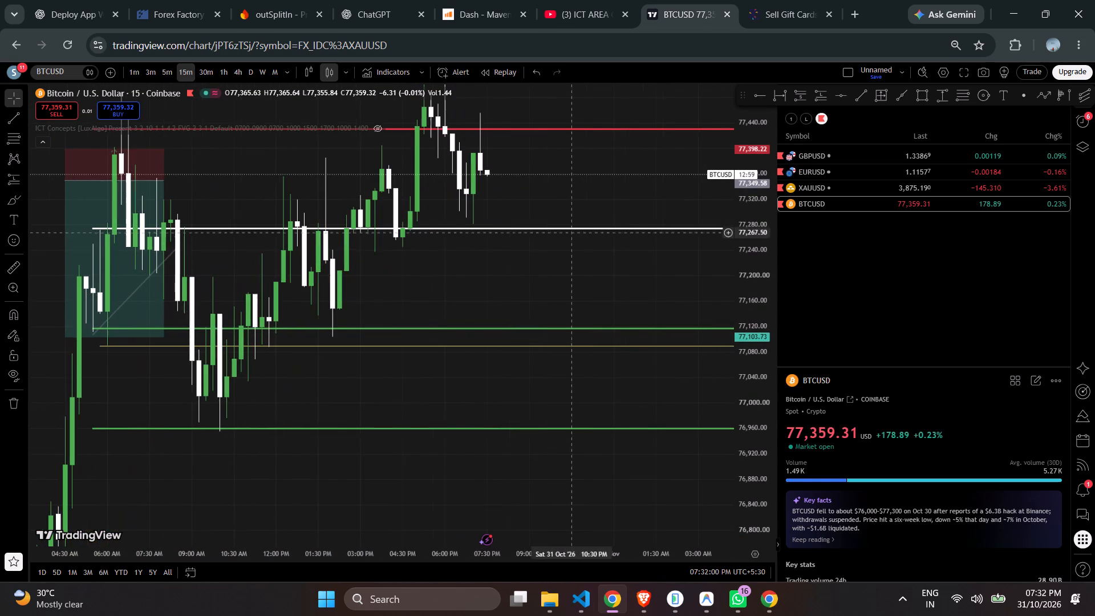
drag(541, 253, 590, 289)
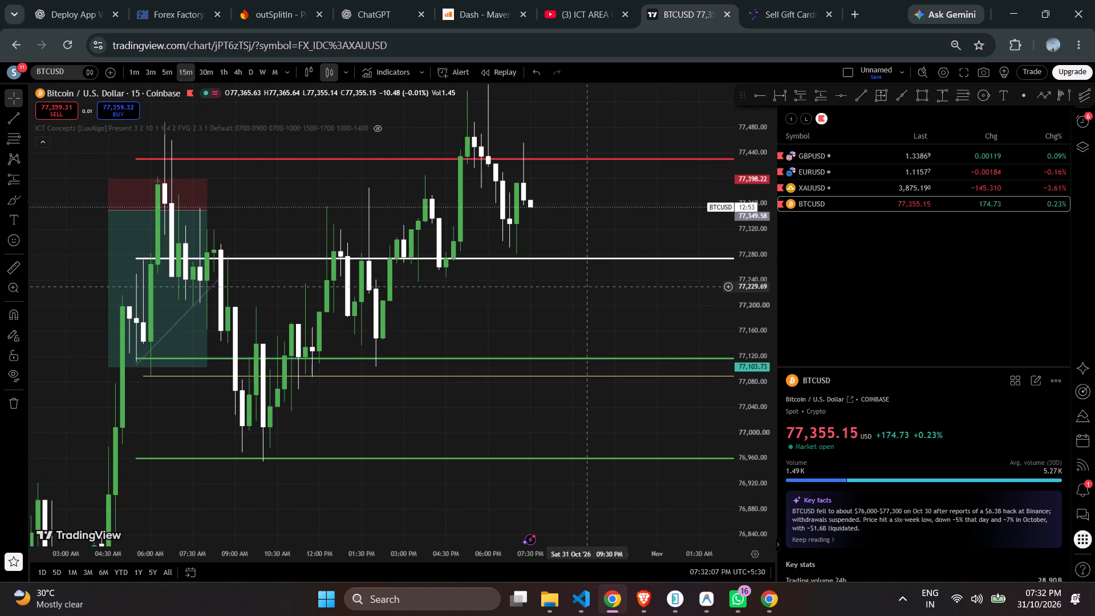
scroll(586, 290, up, 2)
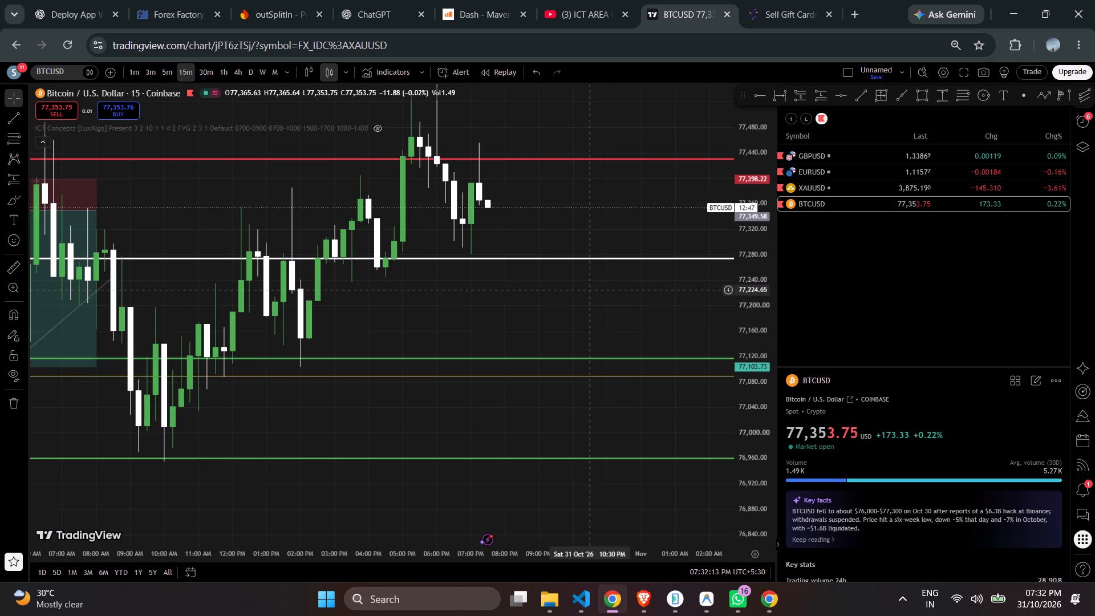
scroll(484, 296, up, 2)
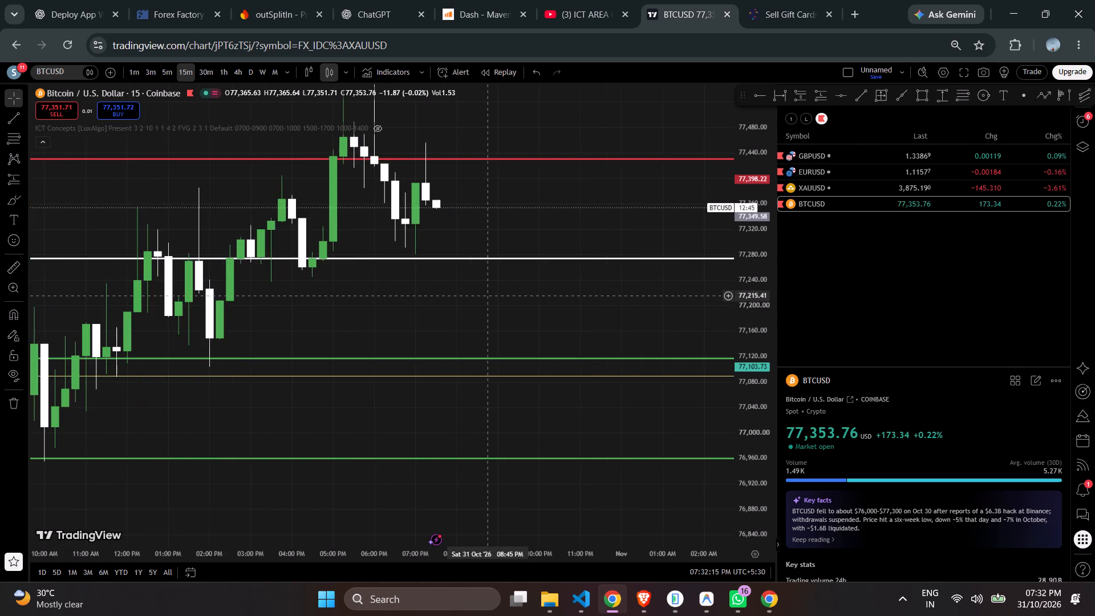
scroll(484, 296, down, 3)
drag(496, 298, 443, 374)
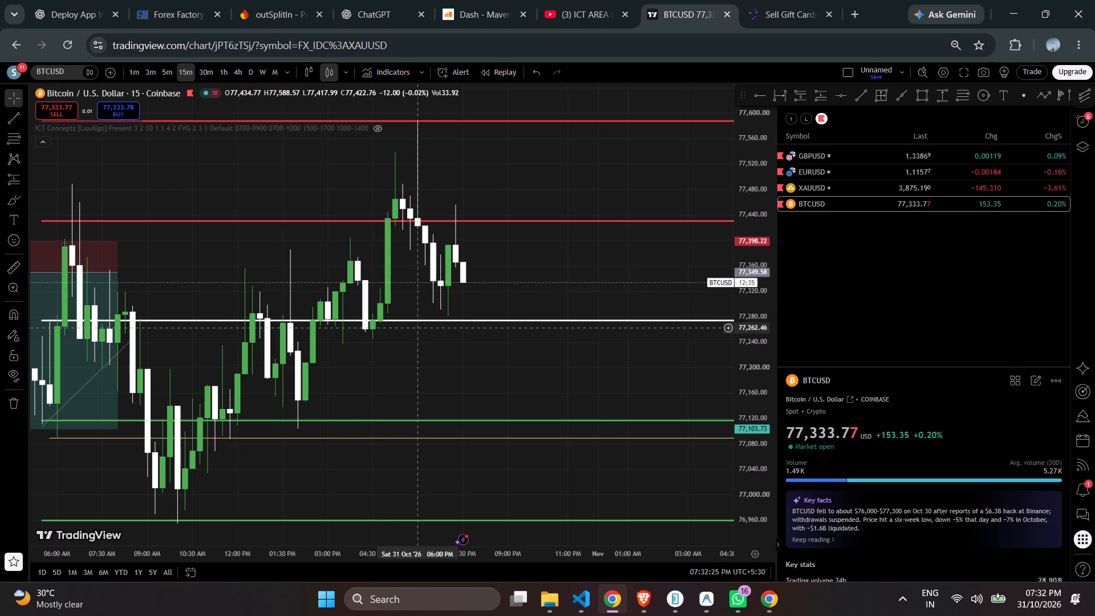
click(380, 127)
scroll(487, 253, up, 4)
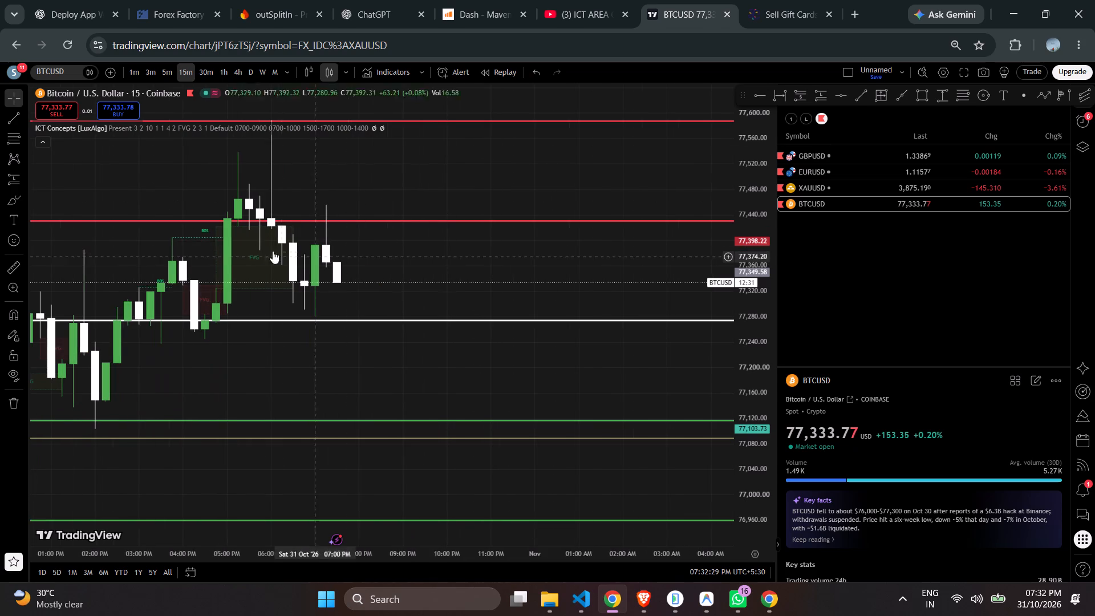
drag(451, 213, 471, 269)
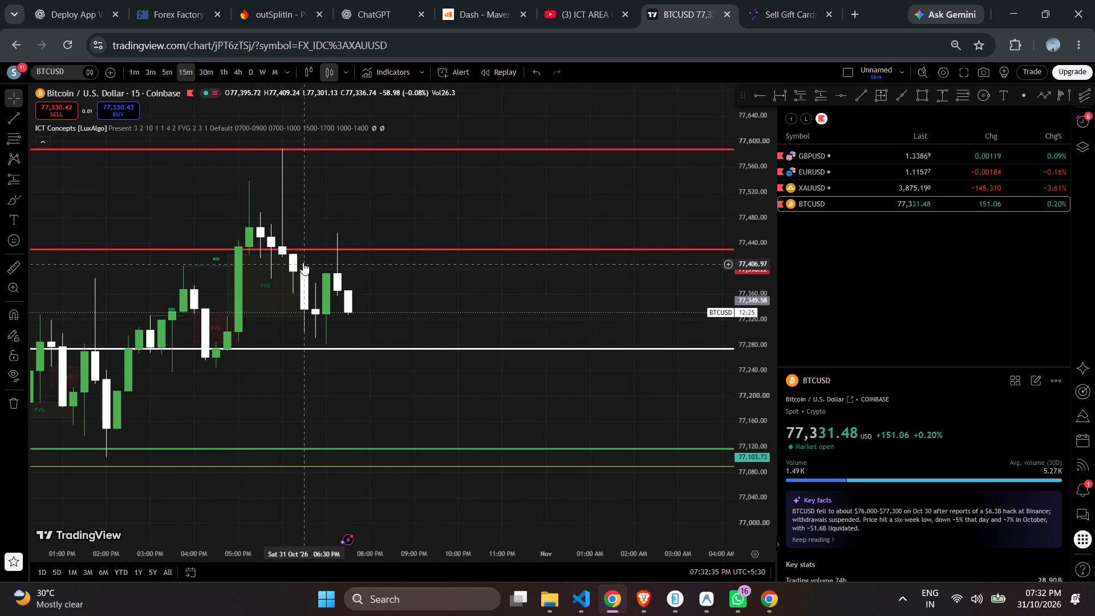
Search the indicators for "order" and add Order Block Detector [LuxAlgo] to the 15m chart.
scroll(308, 260, down, 3)
click(374, 78)
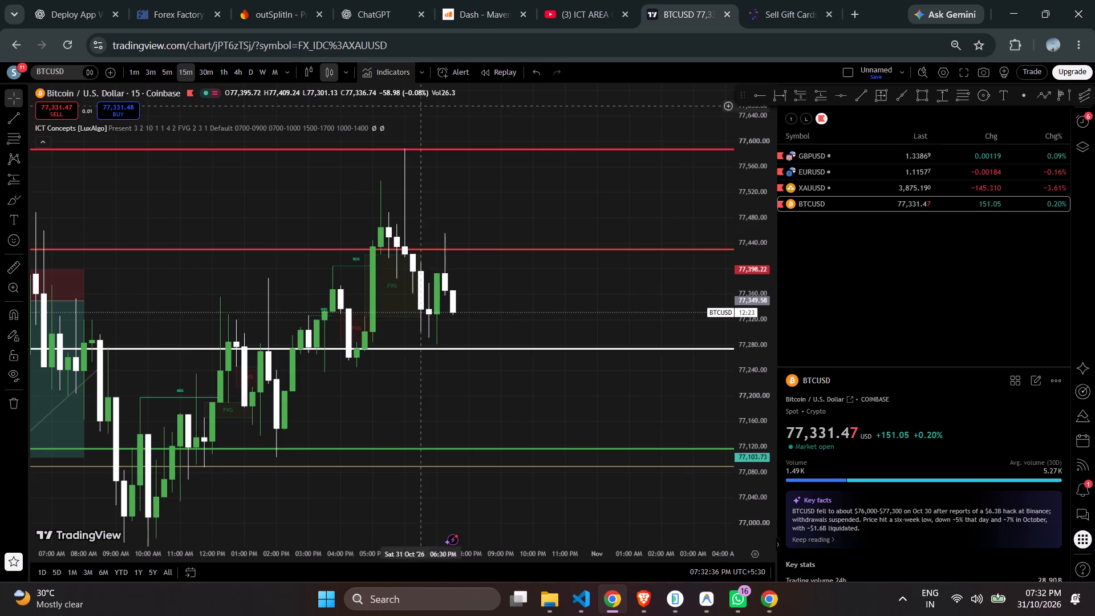
text(or)
text(der)
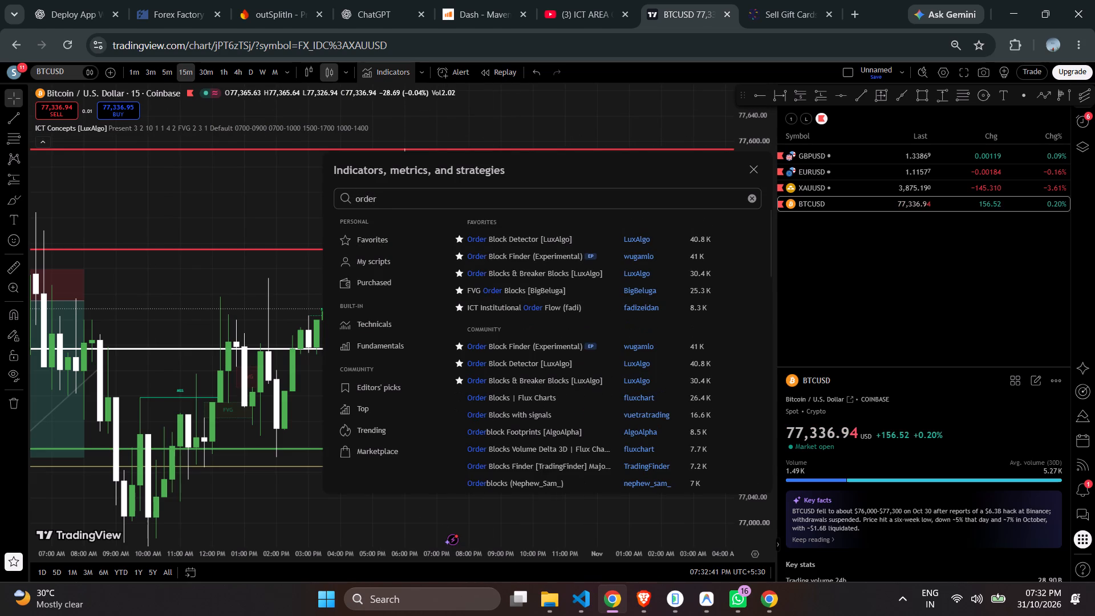
click(533, 237)
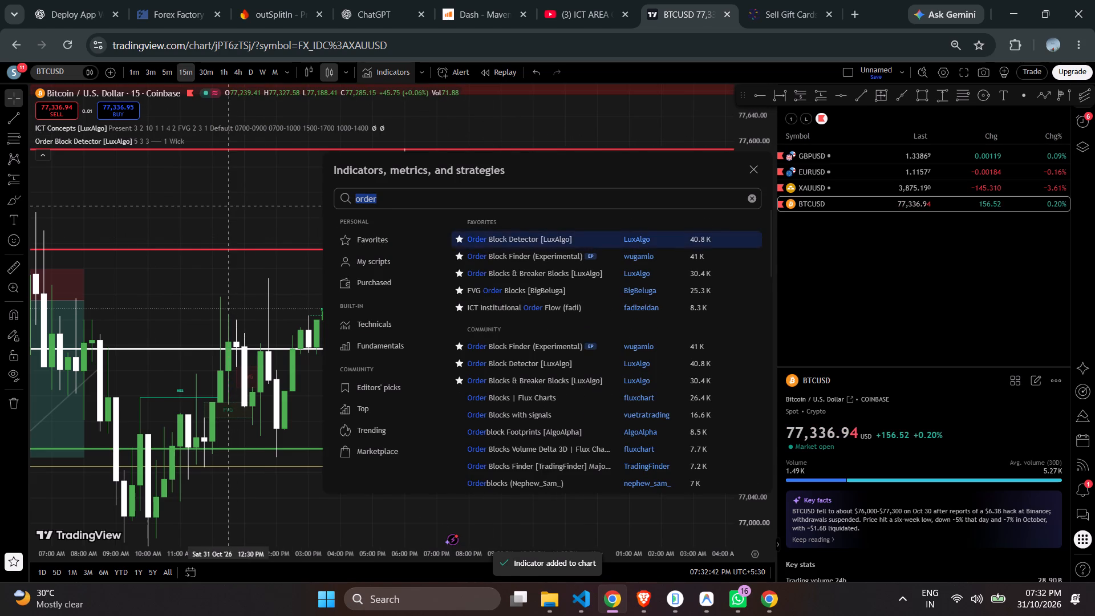
click(230, 205)
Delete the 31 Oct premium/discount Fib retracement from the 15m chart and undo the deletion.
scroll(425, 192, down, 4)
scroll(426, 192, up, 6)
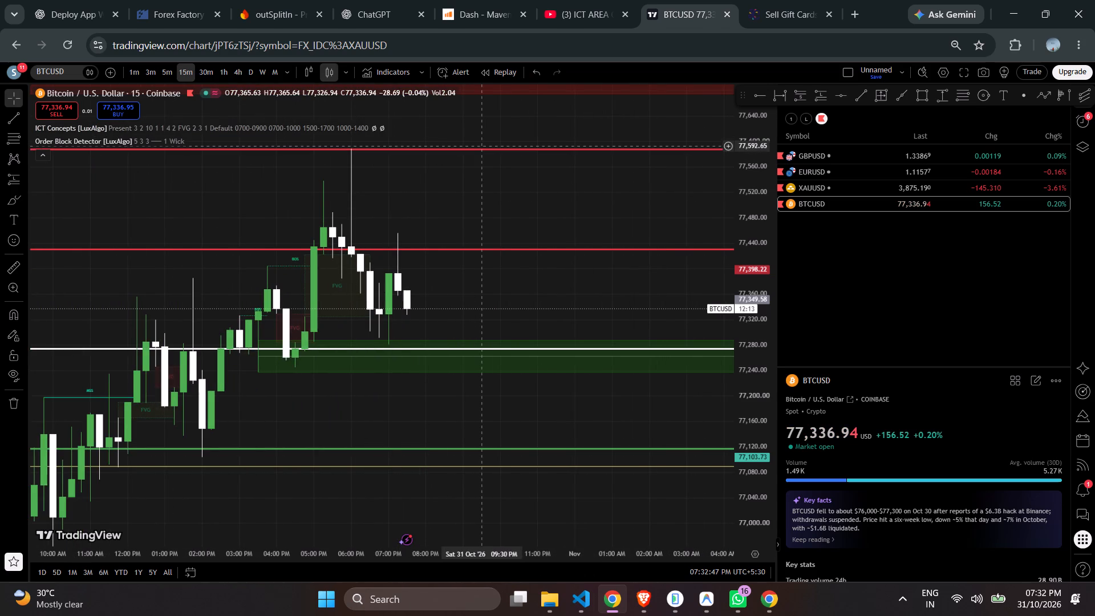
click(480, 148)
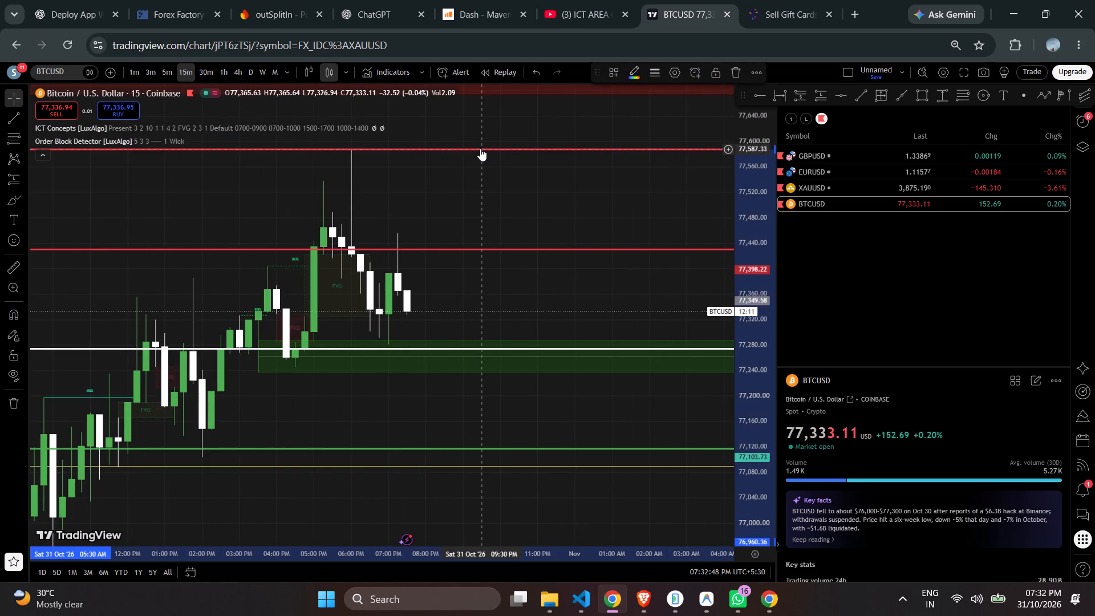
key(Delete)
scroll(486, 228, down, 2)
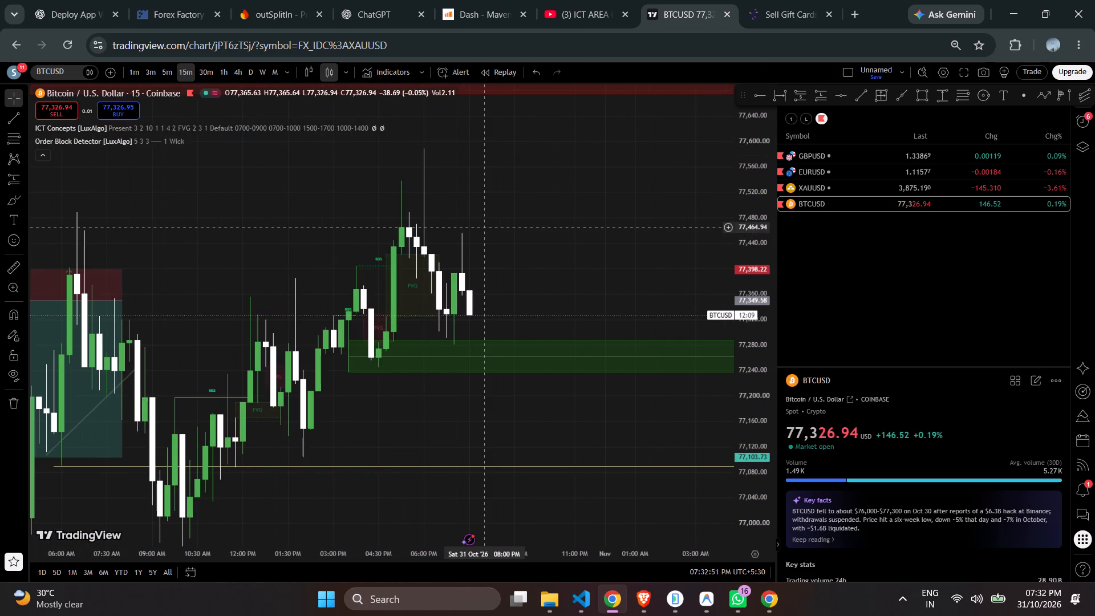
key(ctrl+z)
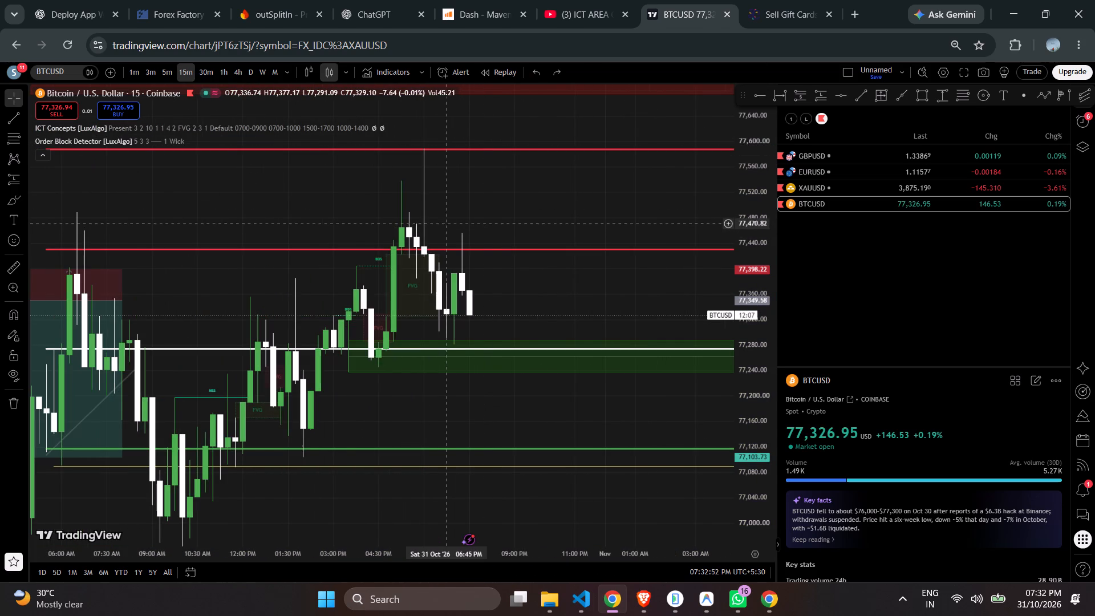
Switch the BTCUSD chart to the 5m timeframe and examine the order blocks and fair value gaps around the latest candles.
scroll(444, 222, down, 3)
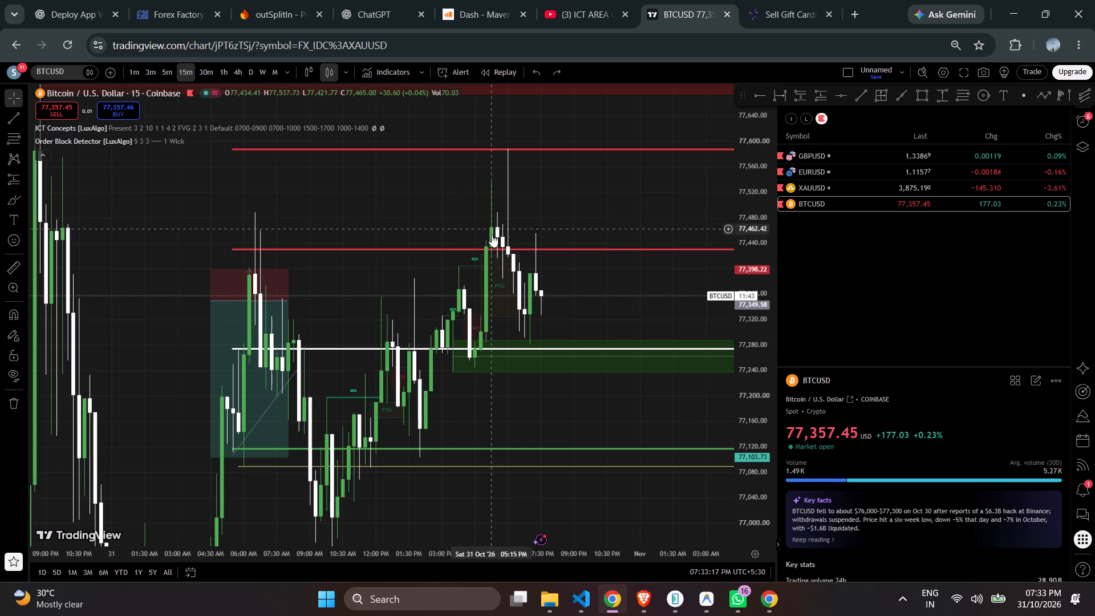
scroll(492, 236, up, 5)
drag(541, 269, 528, 236)
click(169, 70)
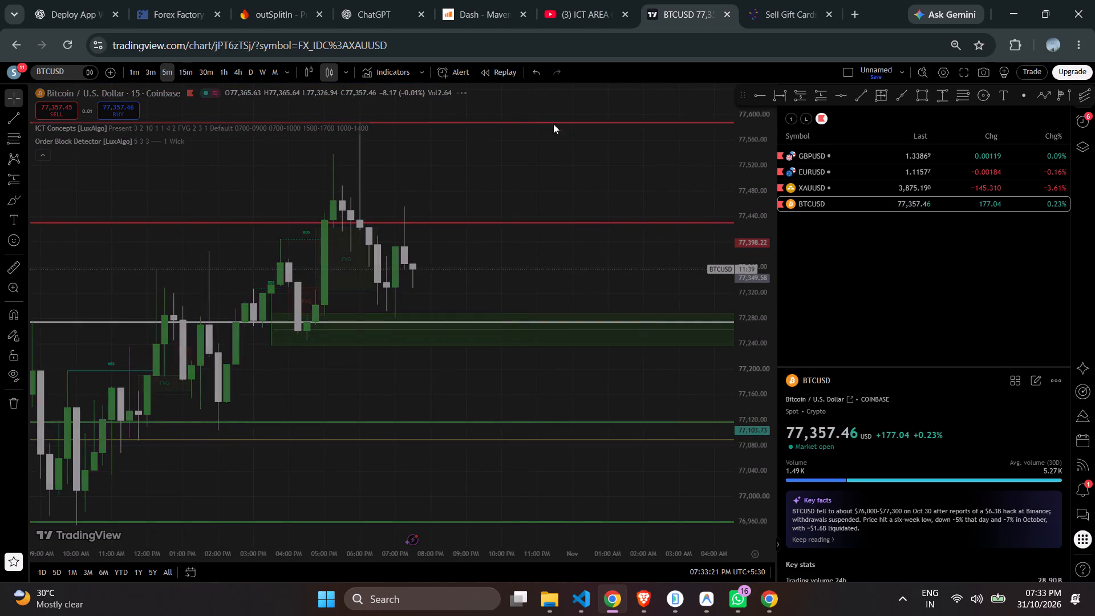
drag(752, 321, 747, 110)
scroll(690, 181, down, 4)
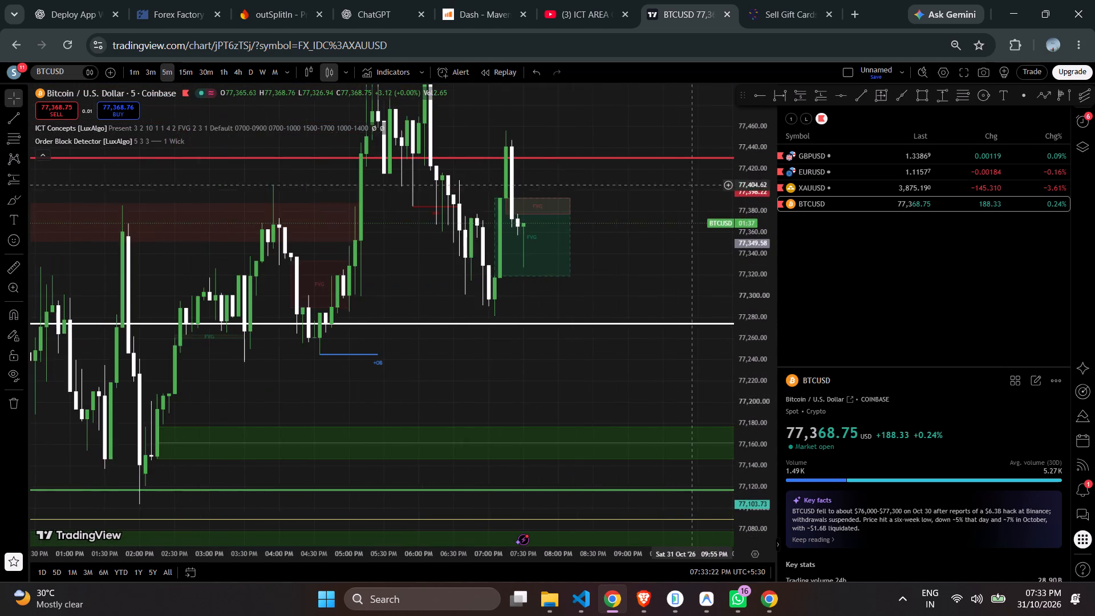
drag(674, 217, 601, 171)
scroll(601, 170, down, 3)
scroll(623, 214, up, 6)
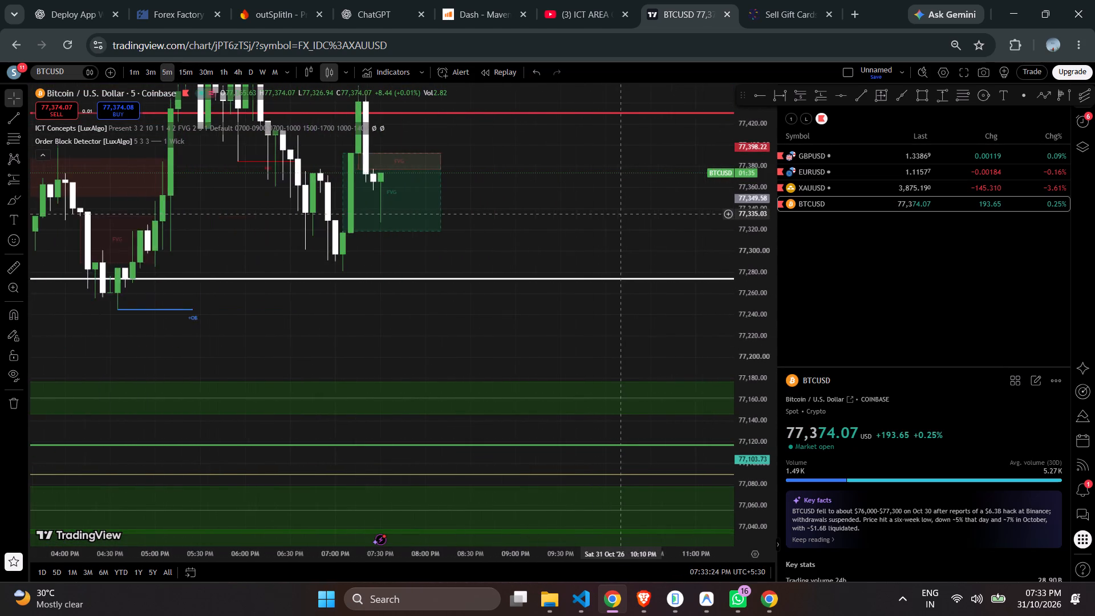
drag(620, 220, 701, 305)
scroll(670, 271, down, 3)
drag(675, 269, 614, 267)
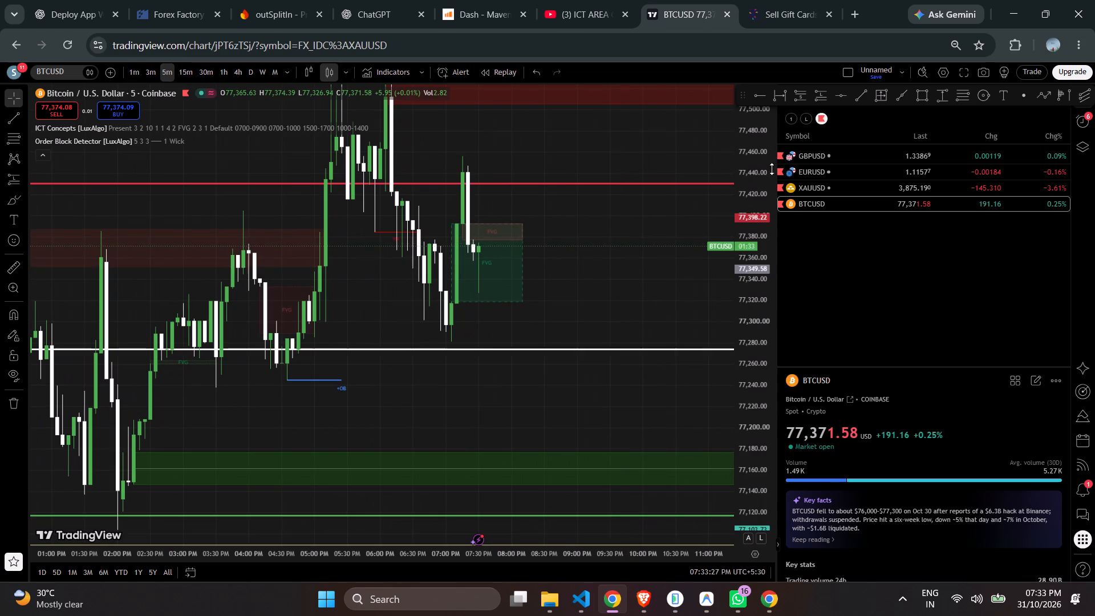
drag(752, 135, 739, 356)
scroll(646, 281, down, 2)
drag(633, 294, 581, 290)
scroll(590, 254, up, 2)
drag(607, 286, 321, 272)
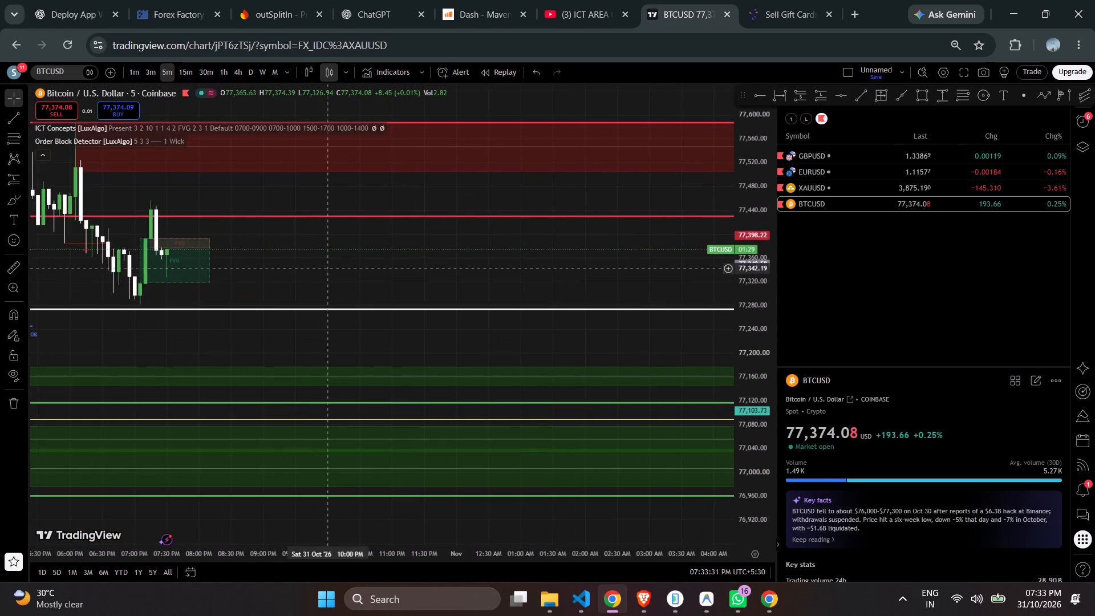
scroll(561, 230, down, 7)
scroll(562, 229, up, 1)
scroll(562, 229, down, 2)
drag(623, 192, 307, 232)
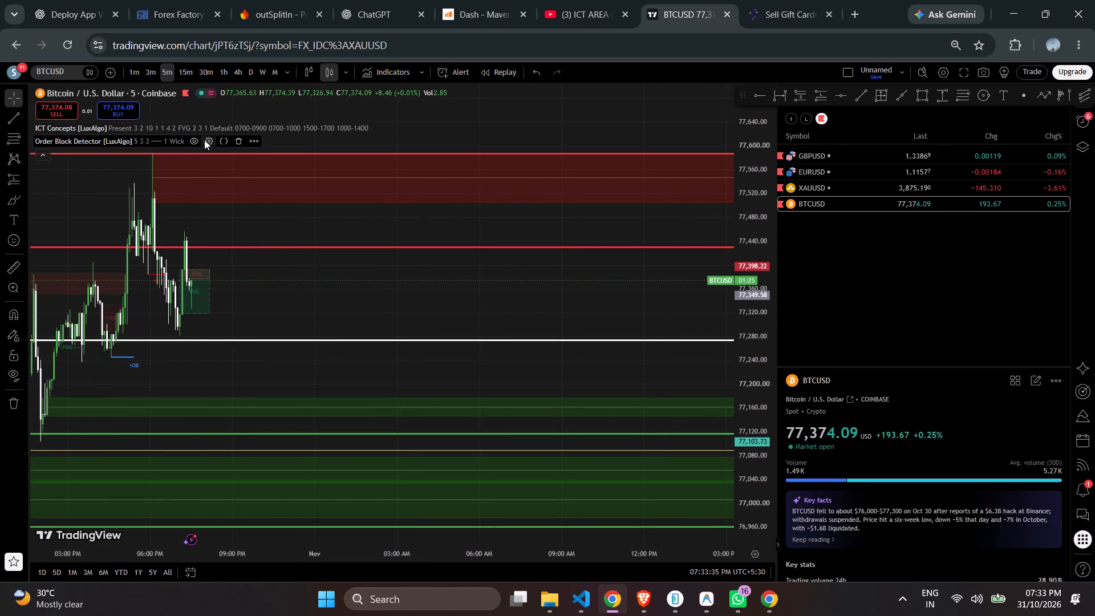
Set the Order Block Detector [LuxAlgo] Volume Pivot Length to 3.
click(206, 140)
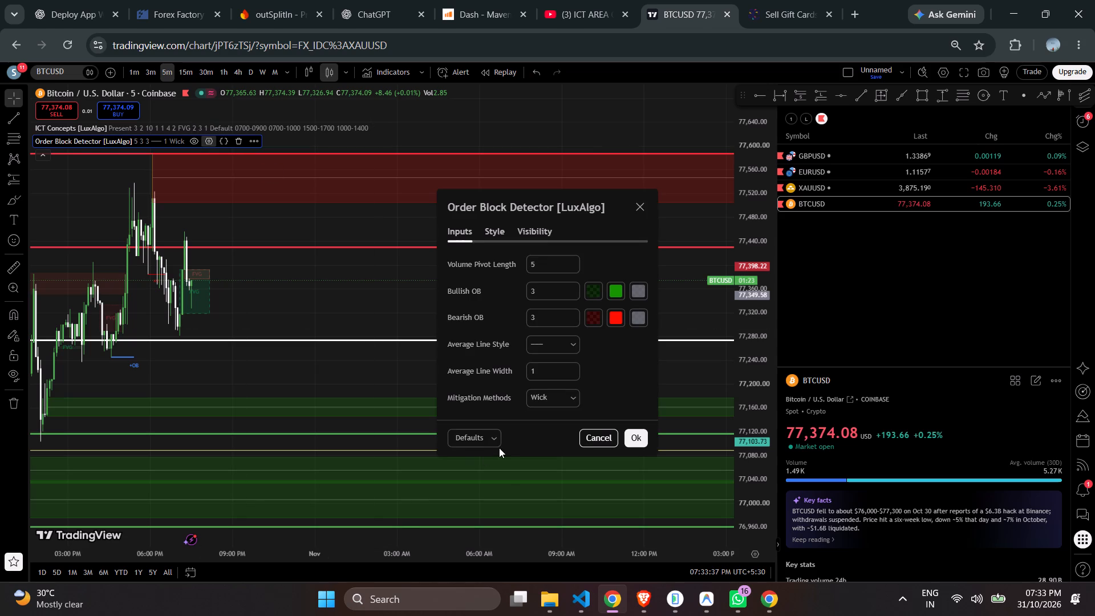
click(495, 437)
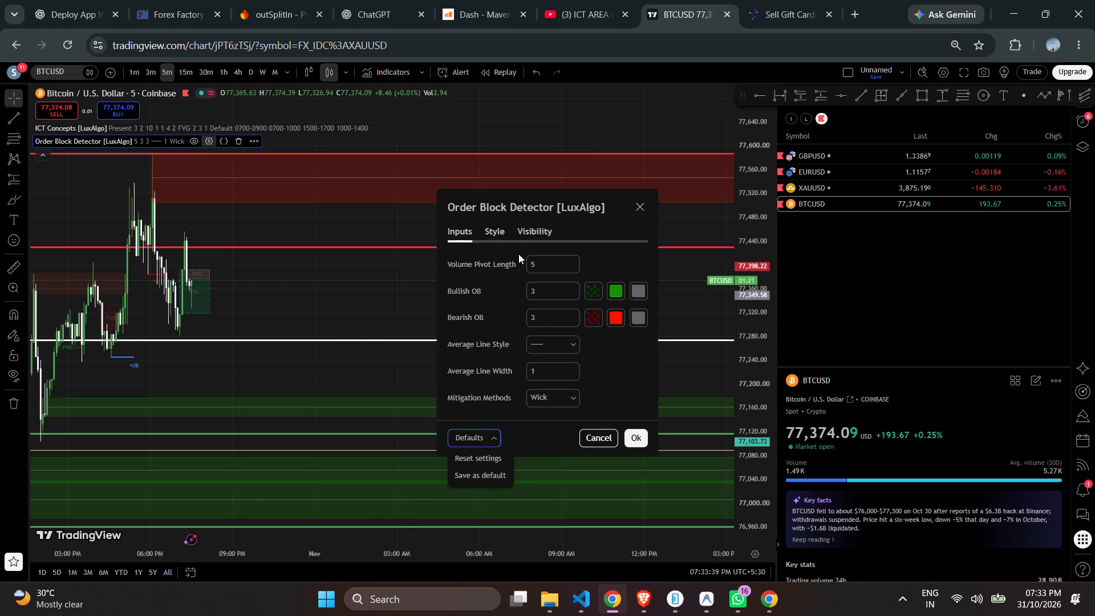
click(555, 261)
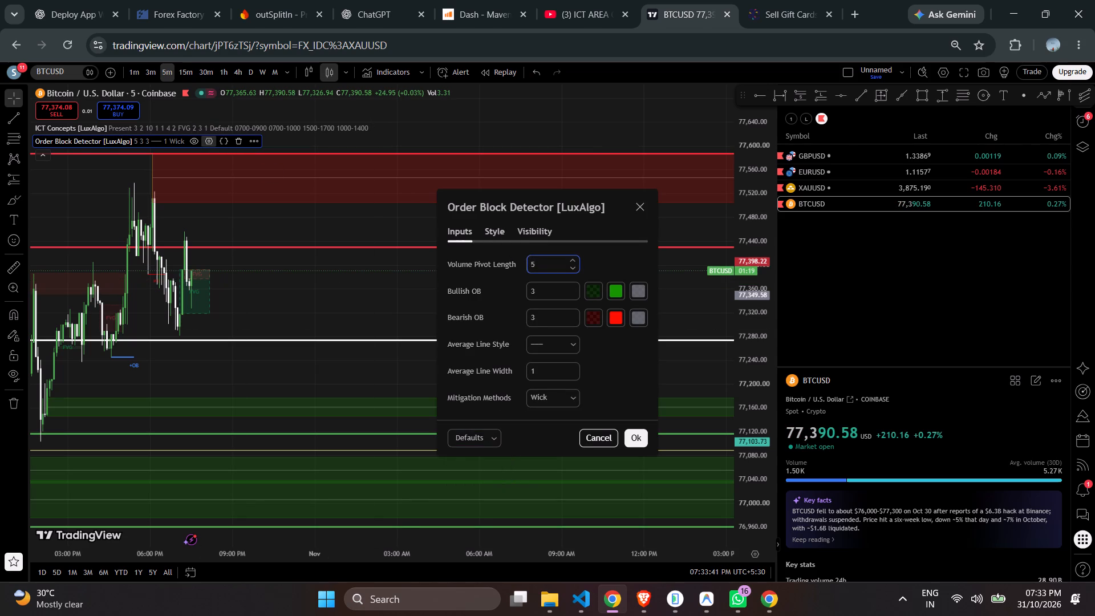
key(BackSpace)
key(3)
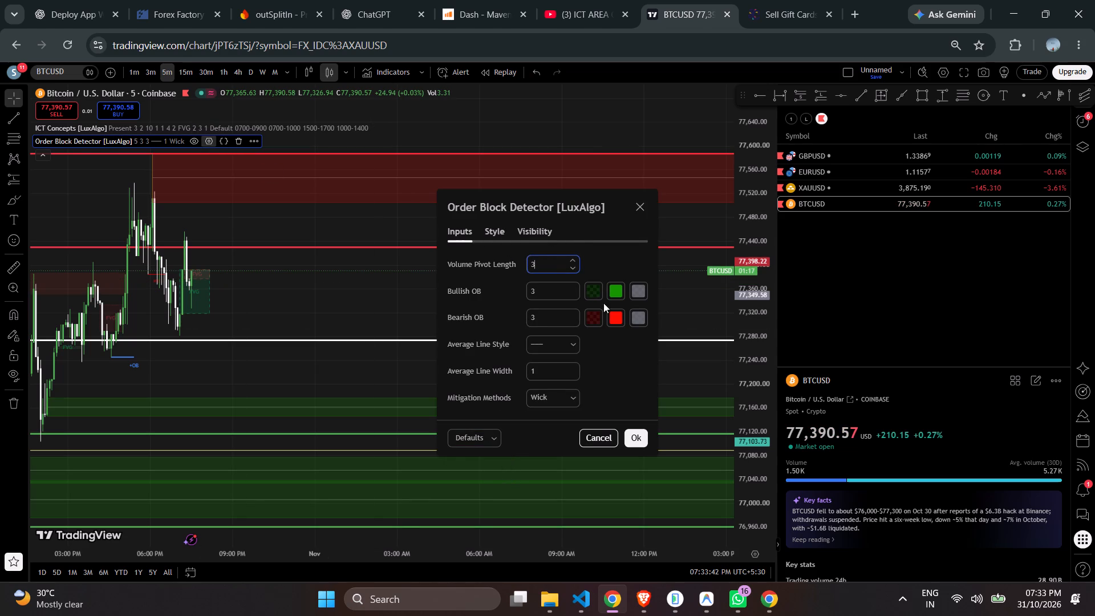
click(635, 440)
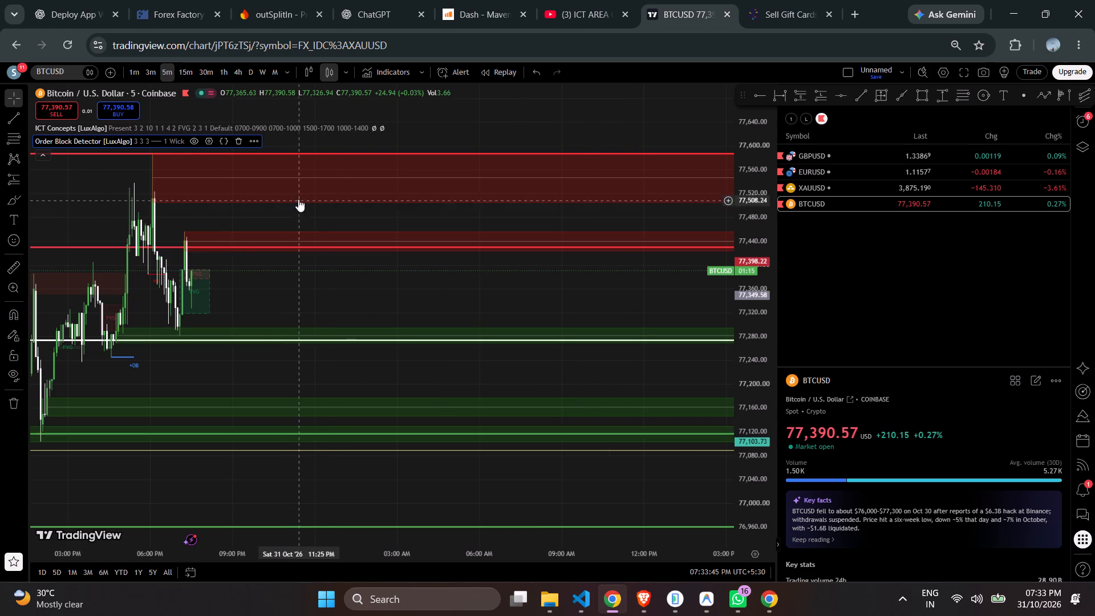
Remove the Order Block Detector [LuxAlgo] indicator from the chart.
click(235, 139)
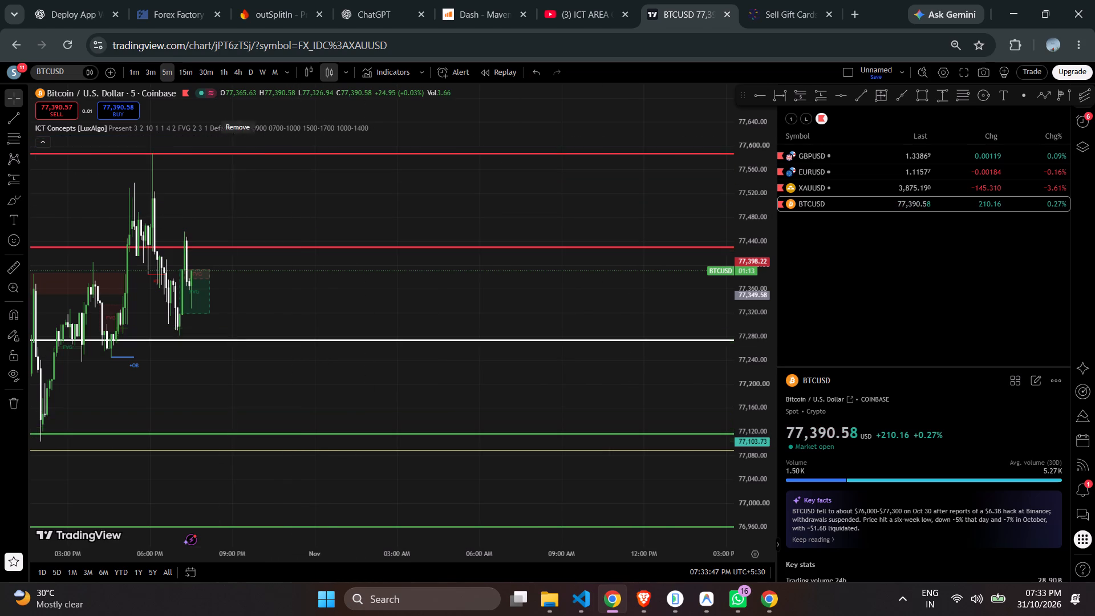
scroll(283, 244, up, 3)
drag(245, 185, 620, 220)
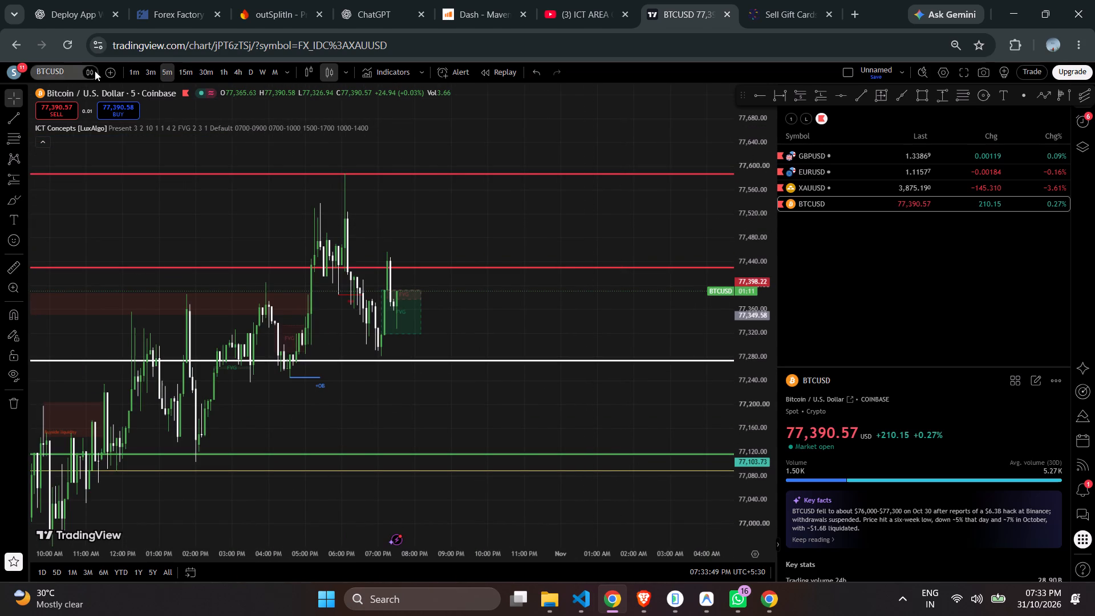
Return the chart to the 15m timeframe and examine recent price action against the drawn Fib levels.
click(177, 63)
scroll(474, 227, up, 4)
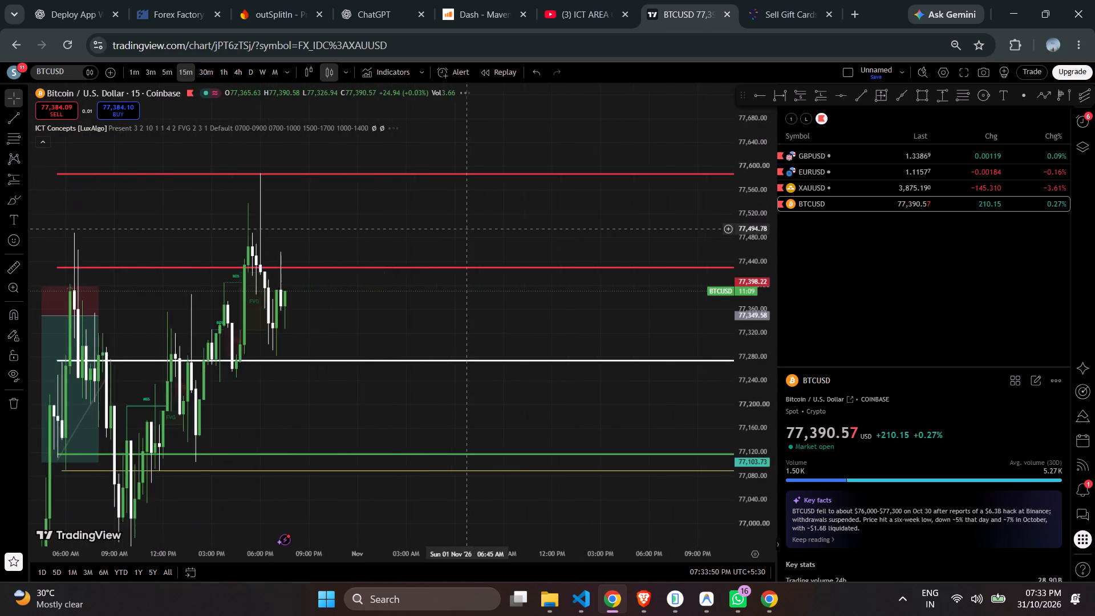
scroll(466, 230, up, 2)
drag(399, 217, 570, 210)
scroll(538, 237, up, 3)
drag(405, 198, 574, 156)
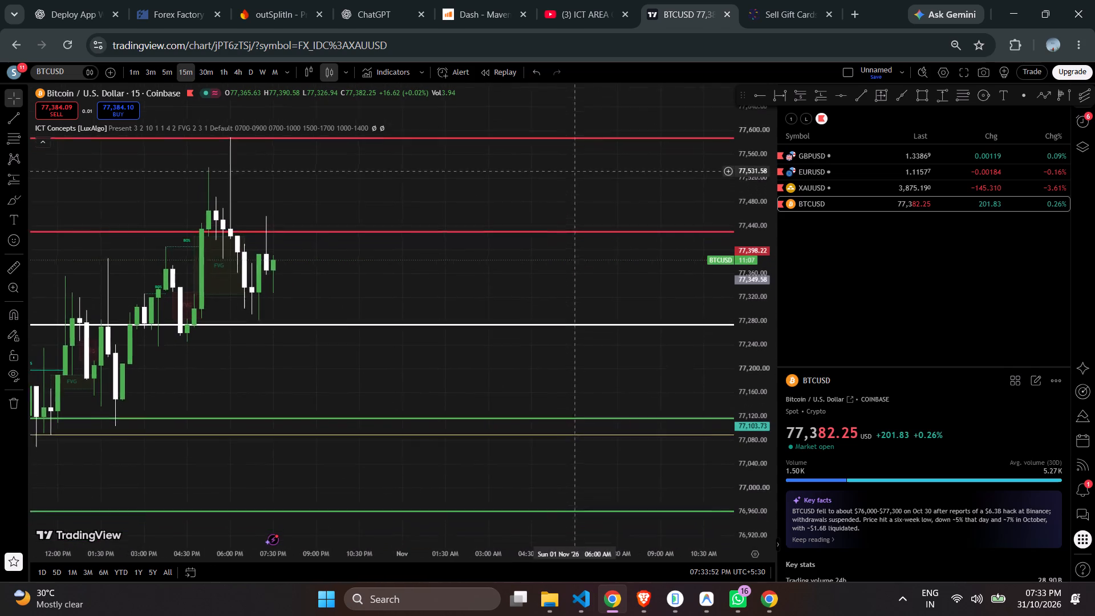
drag(574, 156, 577, 147)
scroll(581, 159, down, 3)
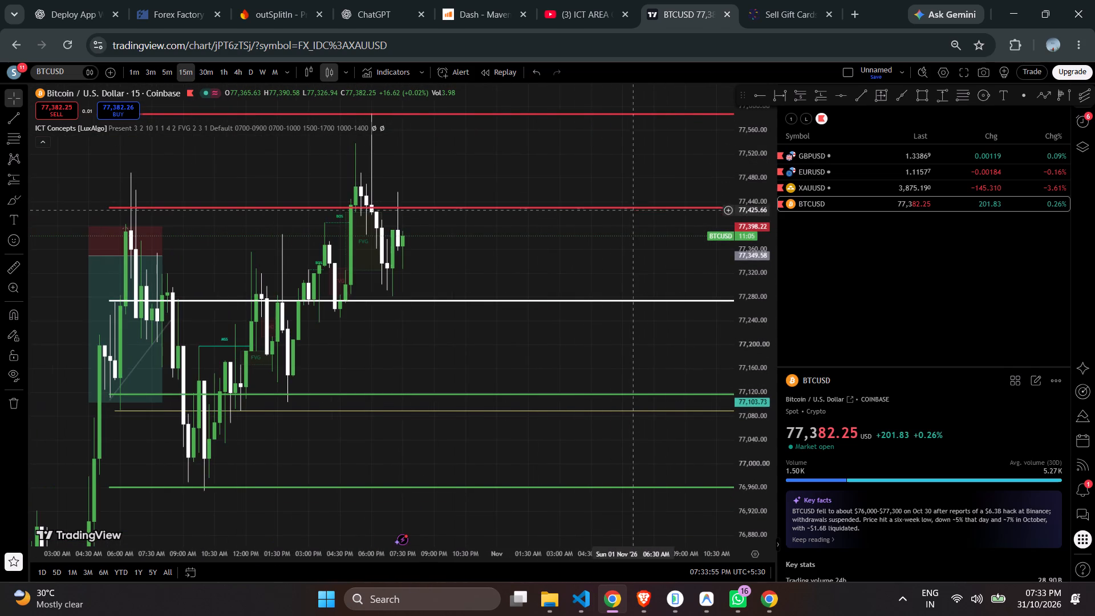
drag(757, 158, 763, 238)
drag(599, 189, 568, 138)
scroll(419, 216, up, 1)
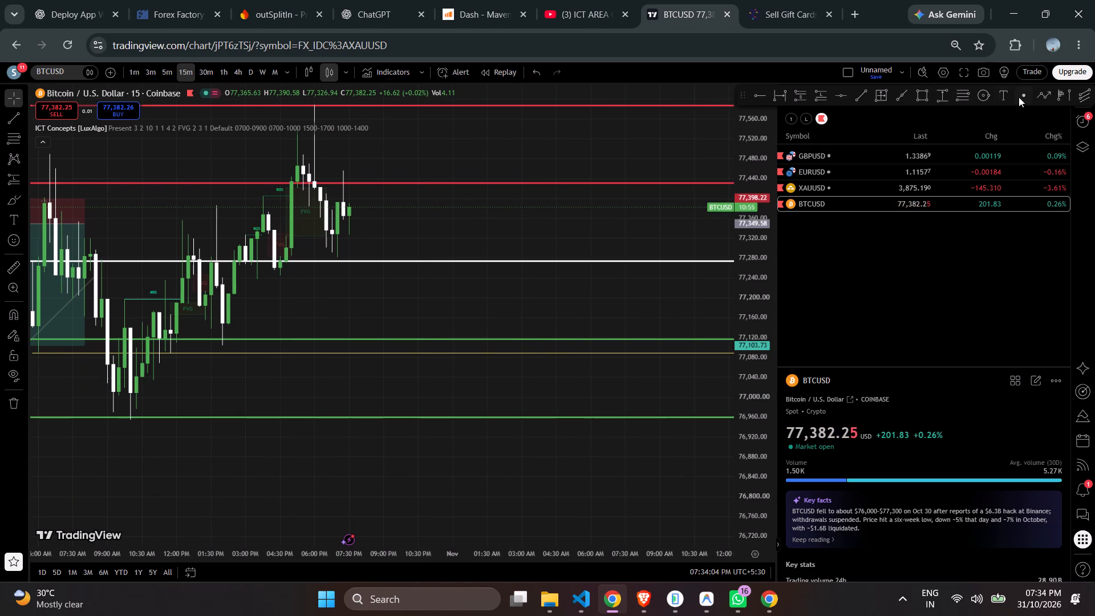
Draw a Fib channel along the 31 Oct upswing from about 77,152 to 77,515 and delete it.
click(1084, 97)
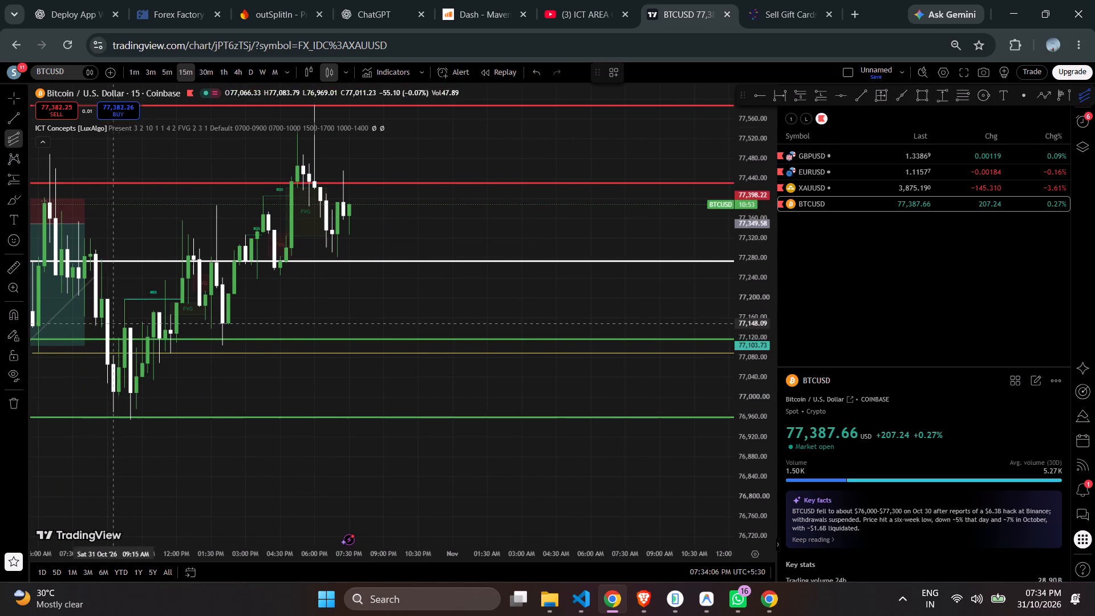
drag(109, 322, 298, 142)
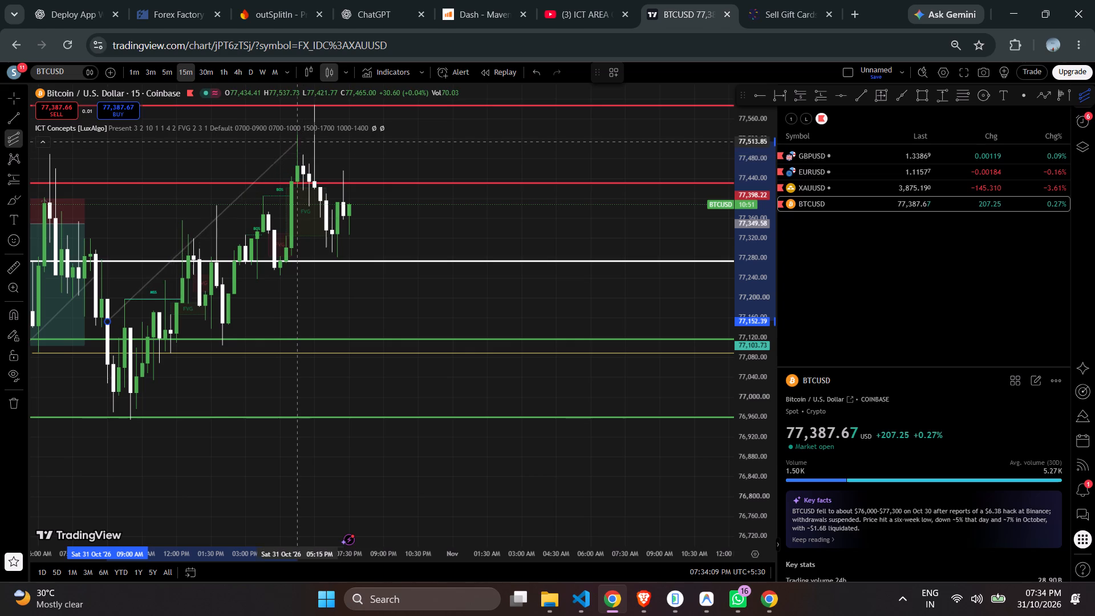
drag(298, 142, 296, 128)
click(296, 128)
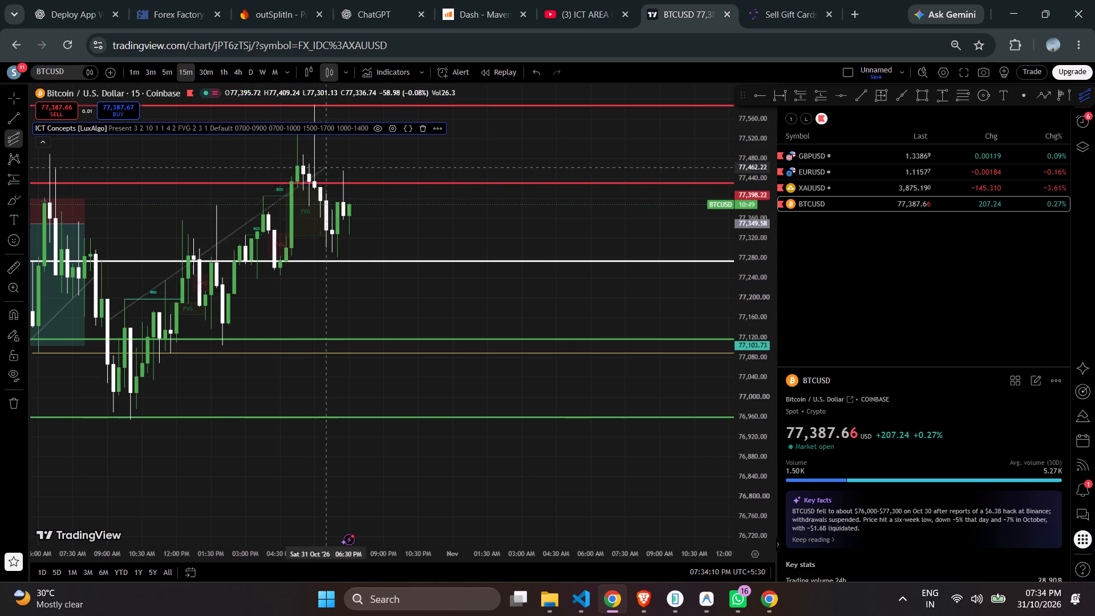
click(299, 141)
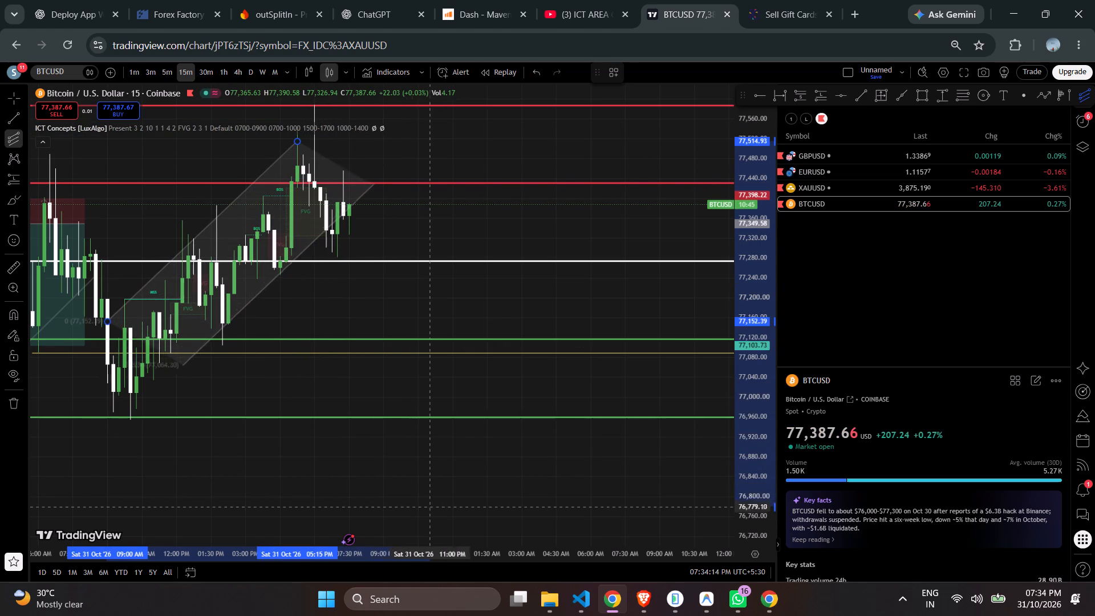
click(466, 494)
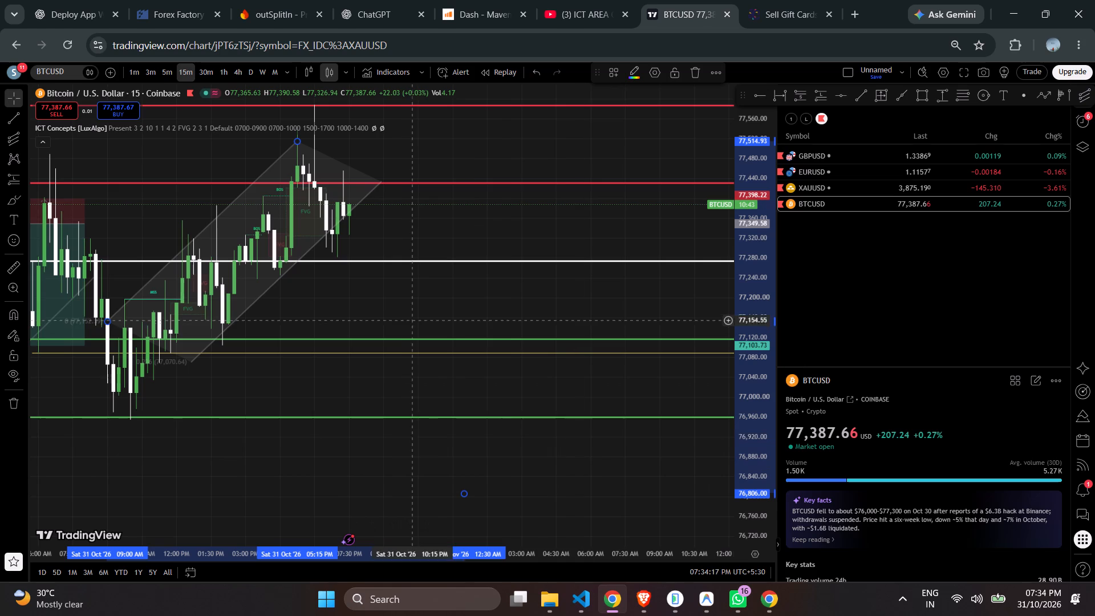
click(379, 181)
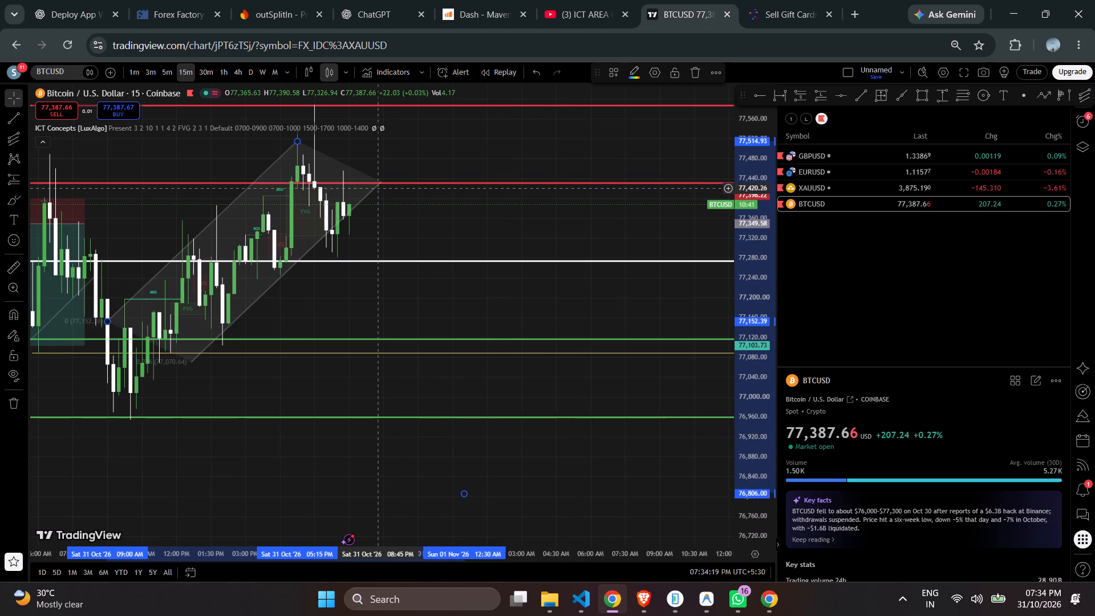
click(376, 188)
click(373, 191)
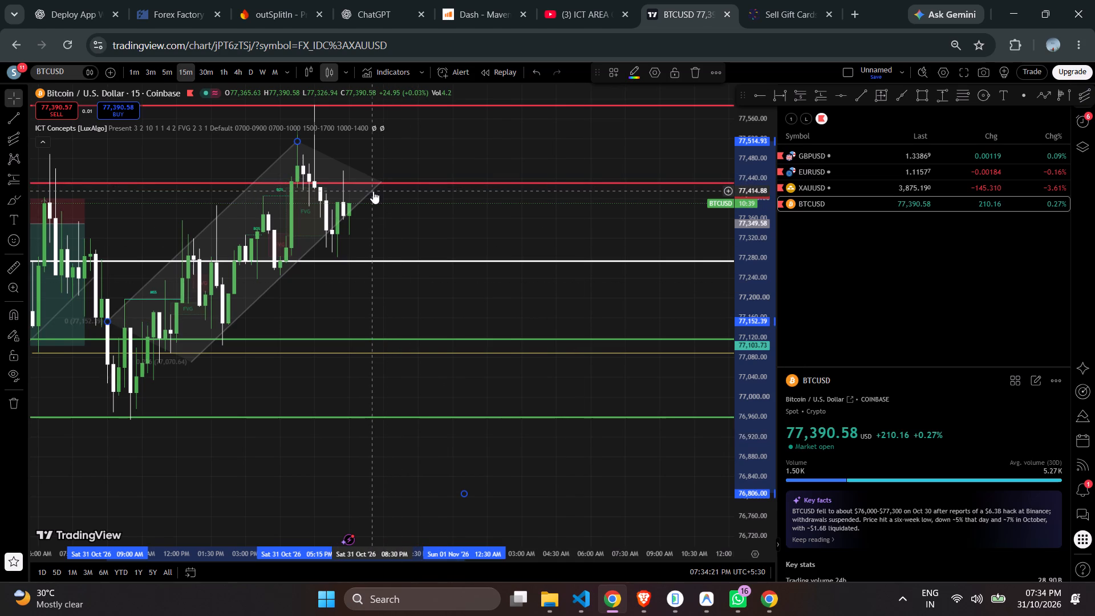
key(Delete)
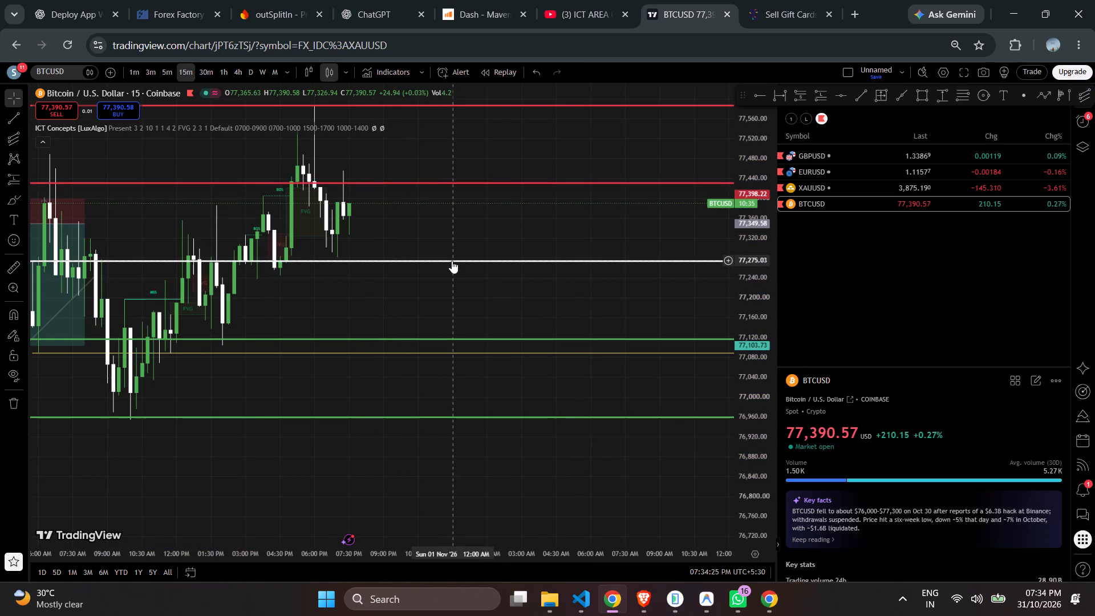
Draw a rectangle zone from about 77,534 down to 77,427, spanning 31 Oct 05:15 PM to 1 Nov 04:00 AM.
scroll(346, 264, down, 1)
scroll(464, 286, up, 3)
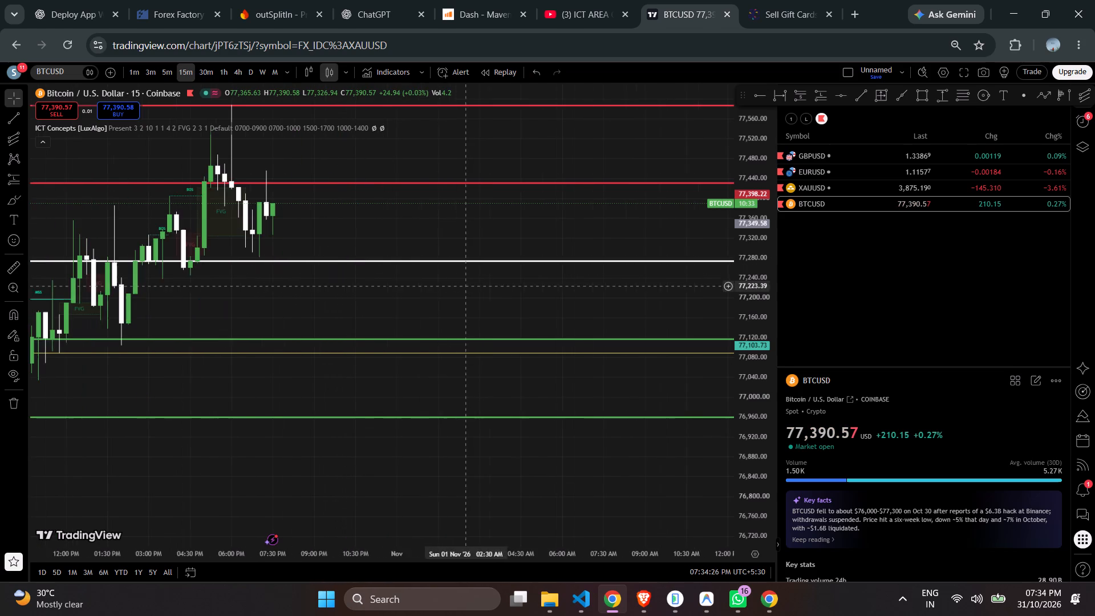
drag(409, 228, 485, 311)
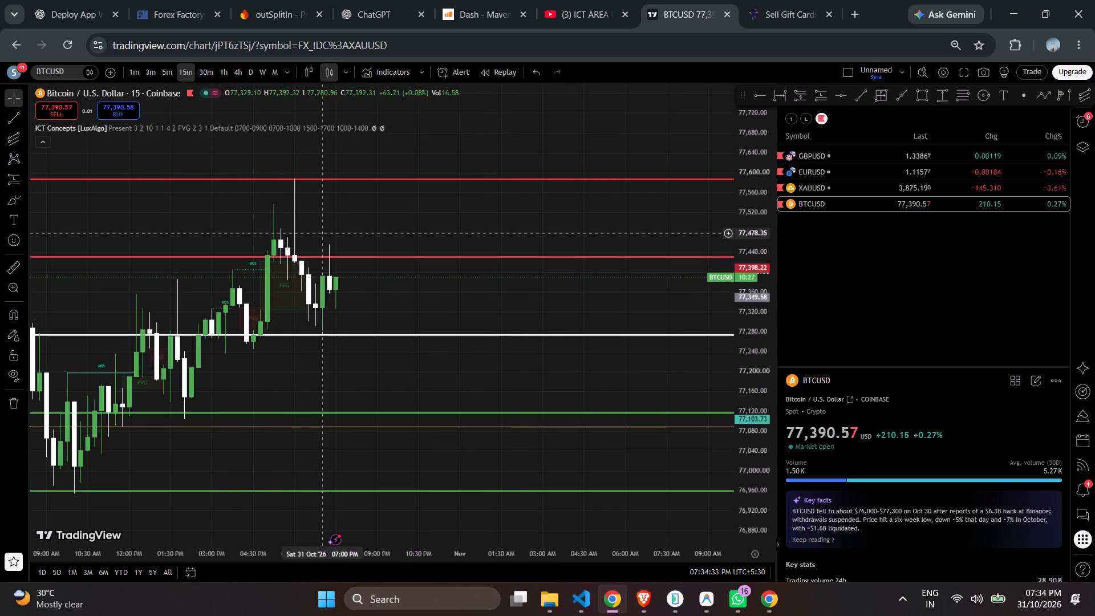
click(920, 92)
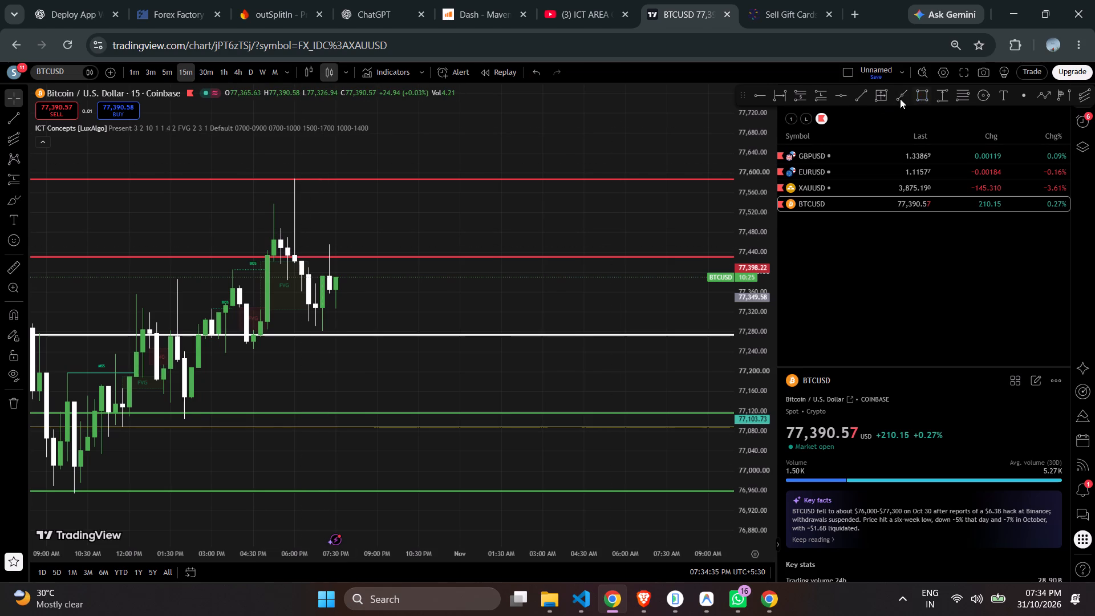
drag(273, 205, 350, 252)
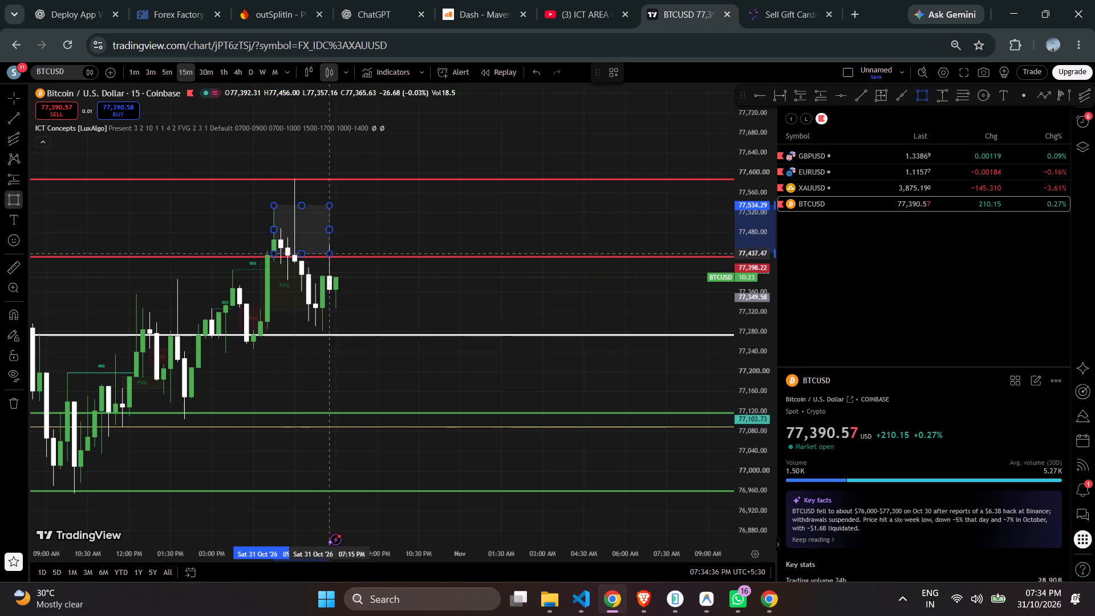
drag(350, 252, 557, 259)
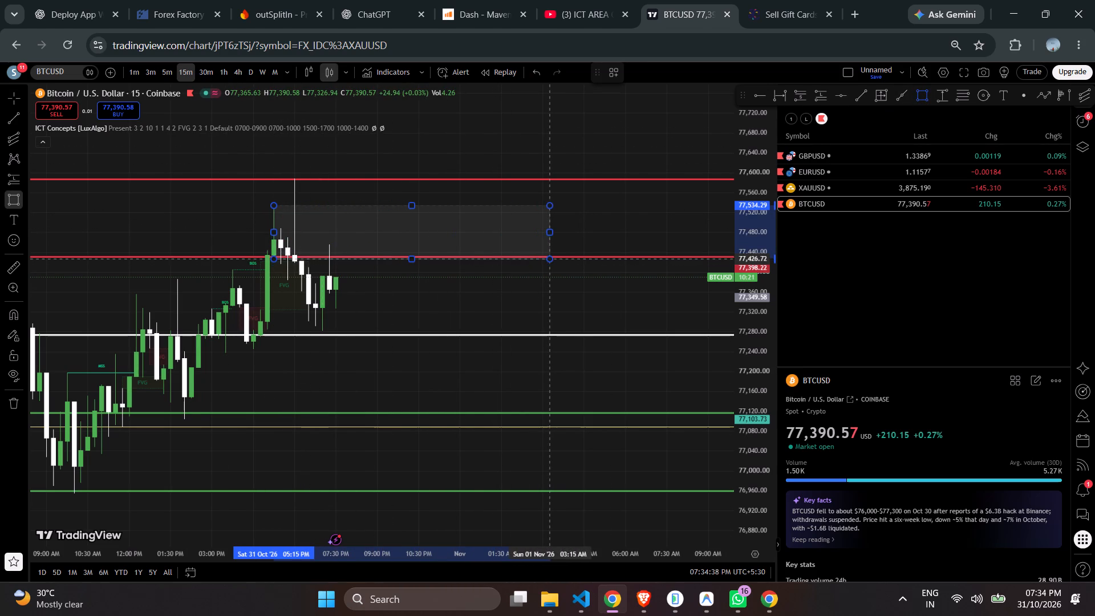
drag(557, 259, 568, 259)
click(568, 259)
Examine the 15m price action around the new rectangle zone and the Fib levels below it.
scroll(411, 289, up, 3)
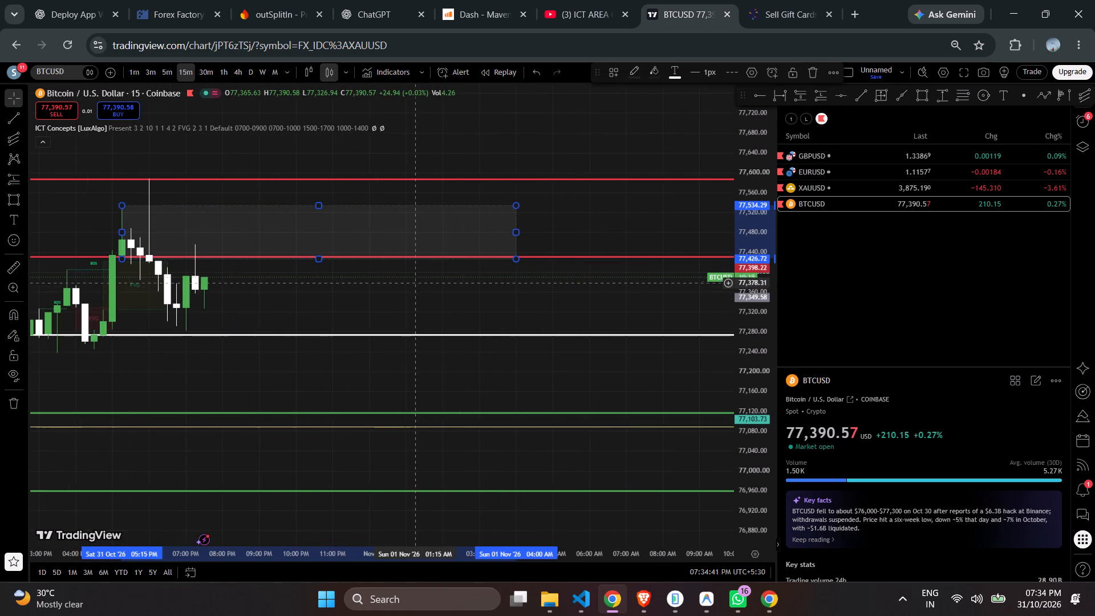
scroll(405, 273, down, 3)
scroll(386, 315, up, 2)
drag(387, 310, 375, 249)
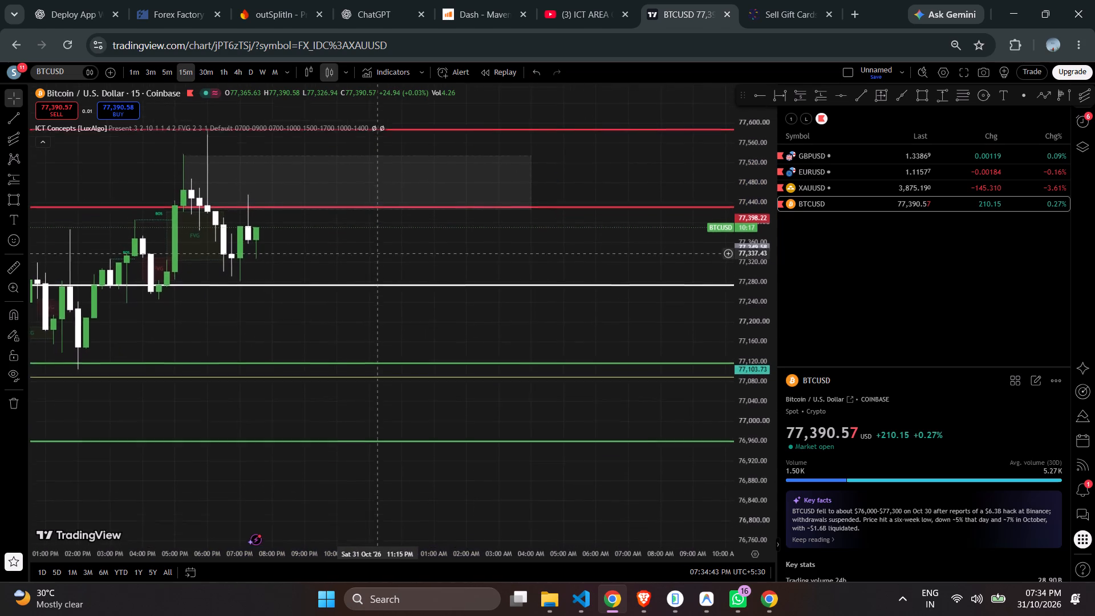
drag(375, 249, 375, 244)
scroll(375, 244, down, 2)
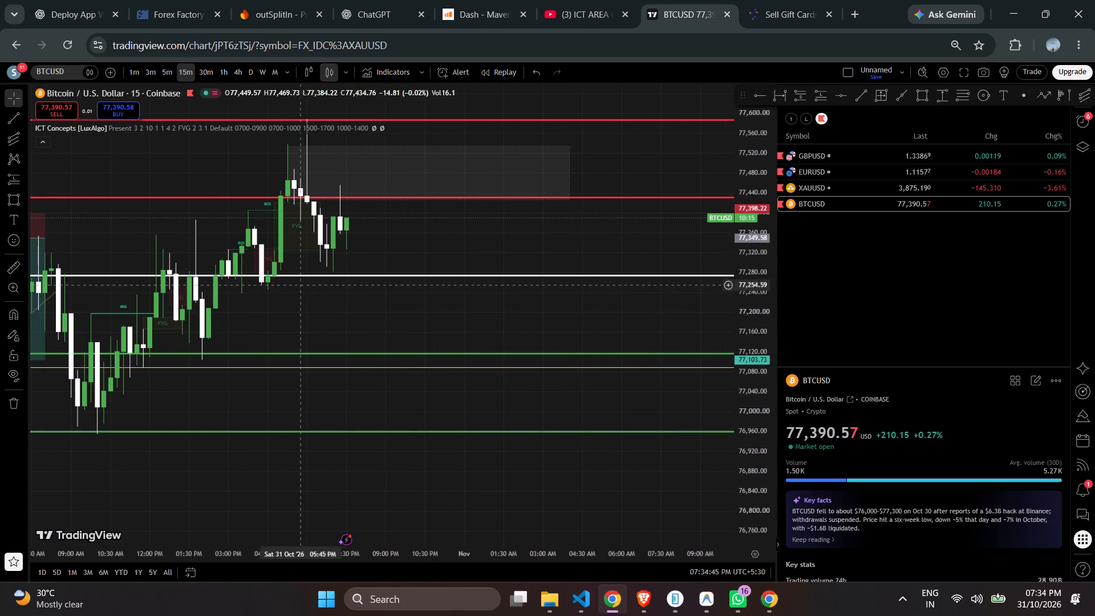
drag(768, 253, 760, 294)
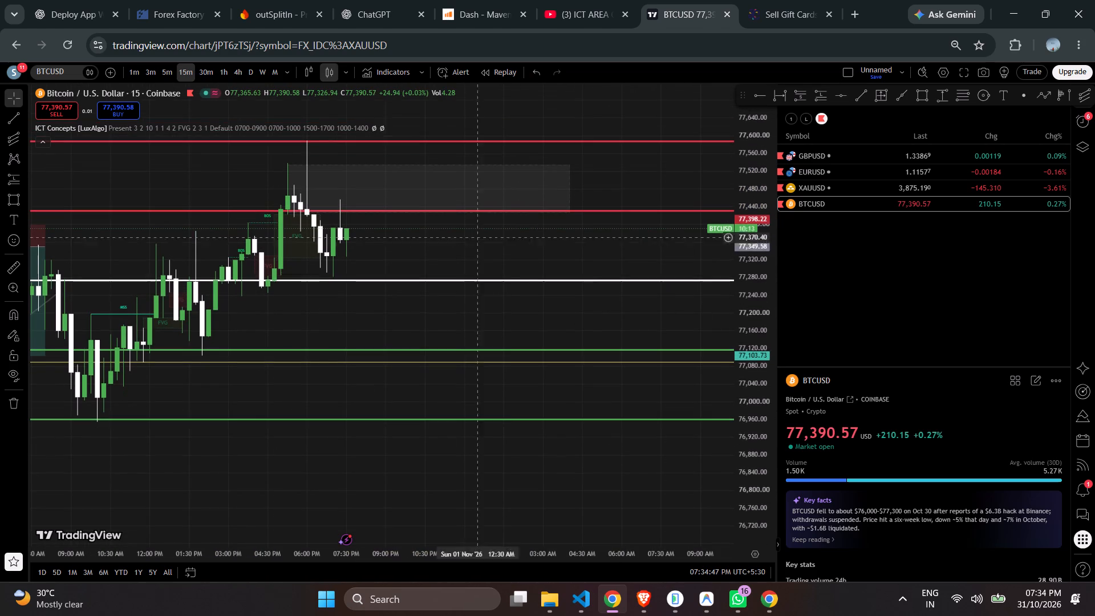
Switch the chart to the 5m timeframe and examine price action around the rectangle zone and Fib levels.
click(163, 70)
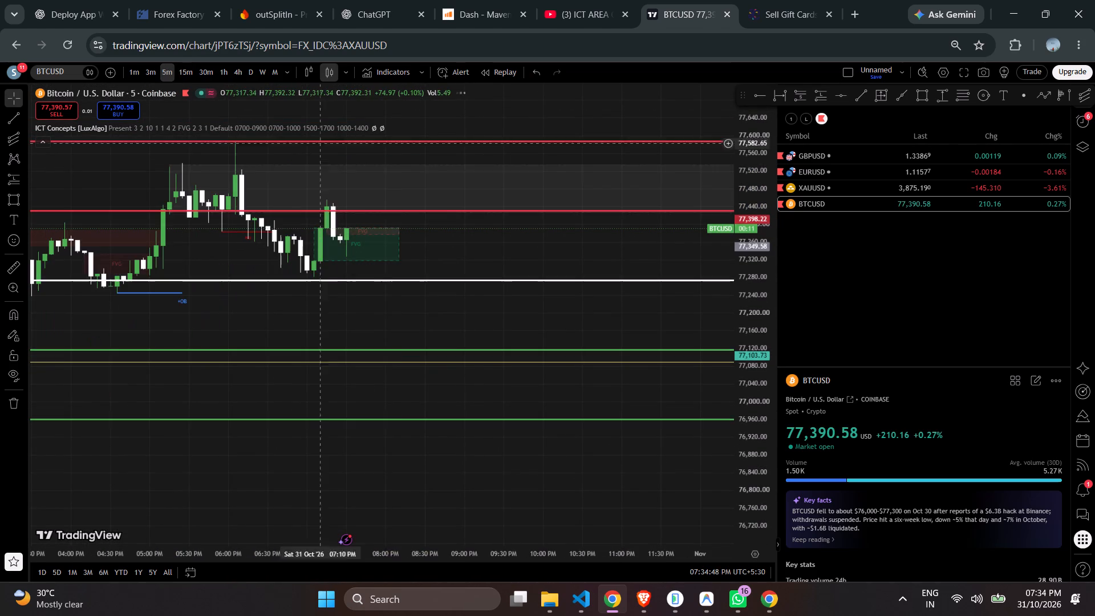
scroll(395, 270, down, 4)
scroll(453, 293, up, 2)
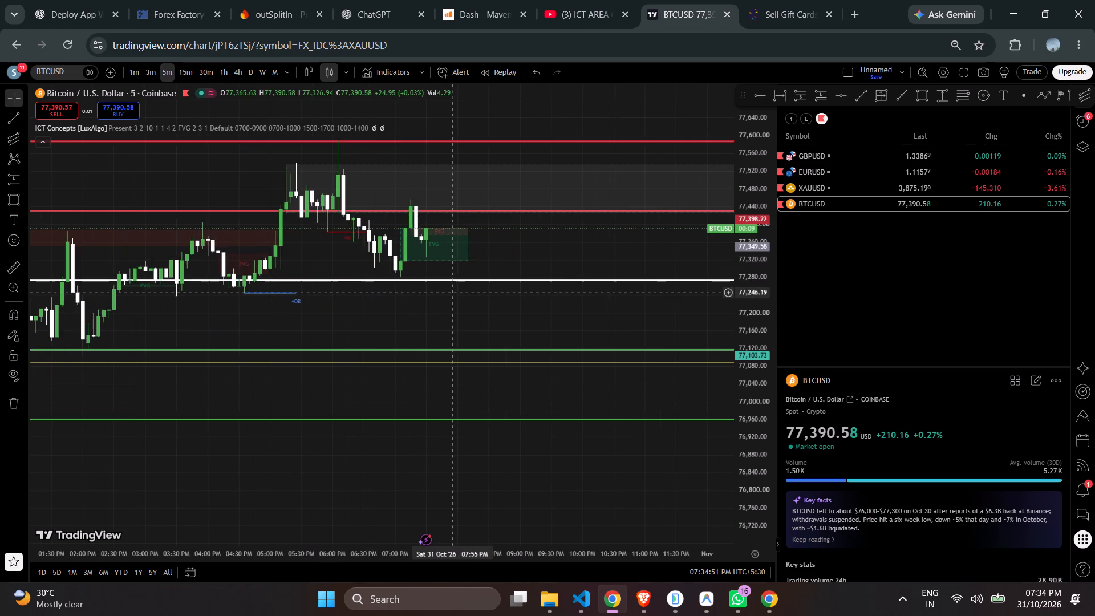
scroll(453, 291, down, 3)
drag(611, 250, 398, 240)
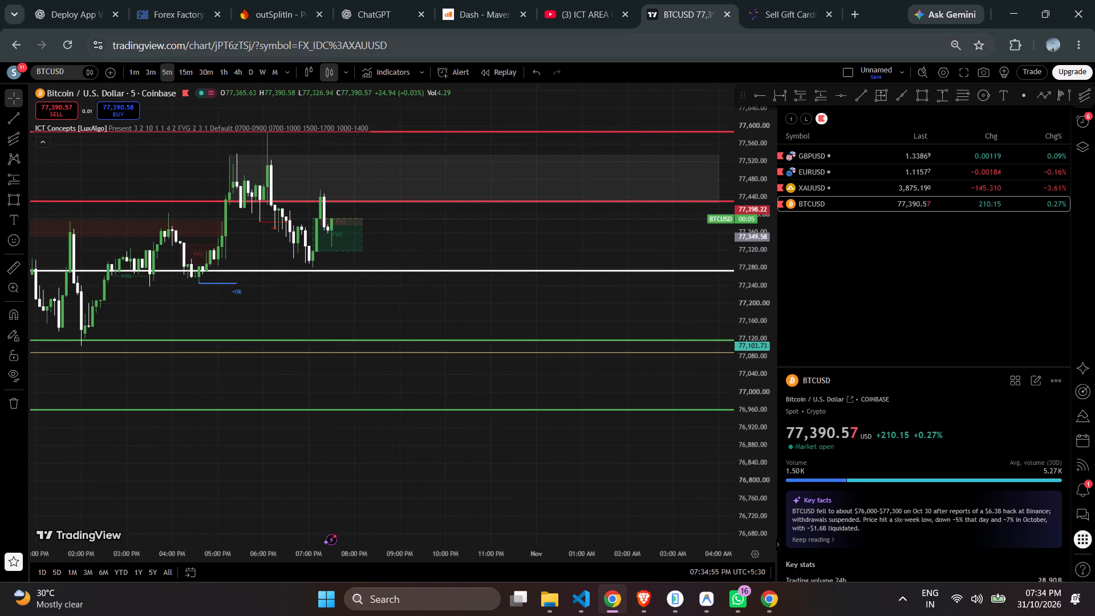
Return to the 15m timeframe and apply the saved FVG drawing template to the rectangle zone at the 31 Oct highs.
click(187, 70)
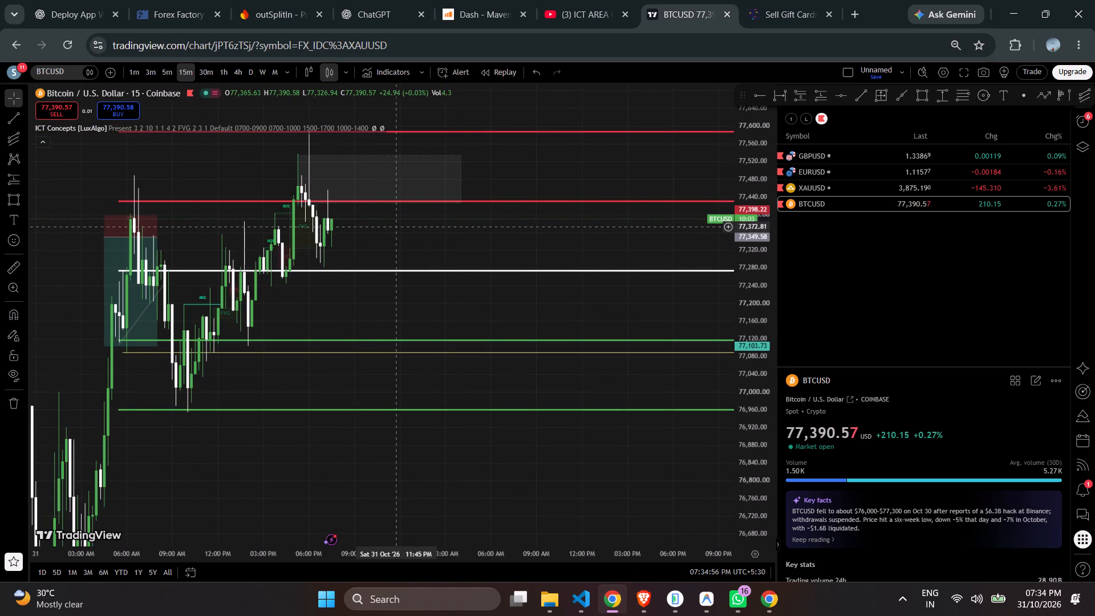
scroll(396, 228, up, 1)
scroll(334, 232, up, 2)
drag(278, 248, 415, 242)
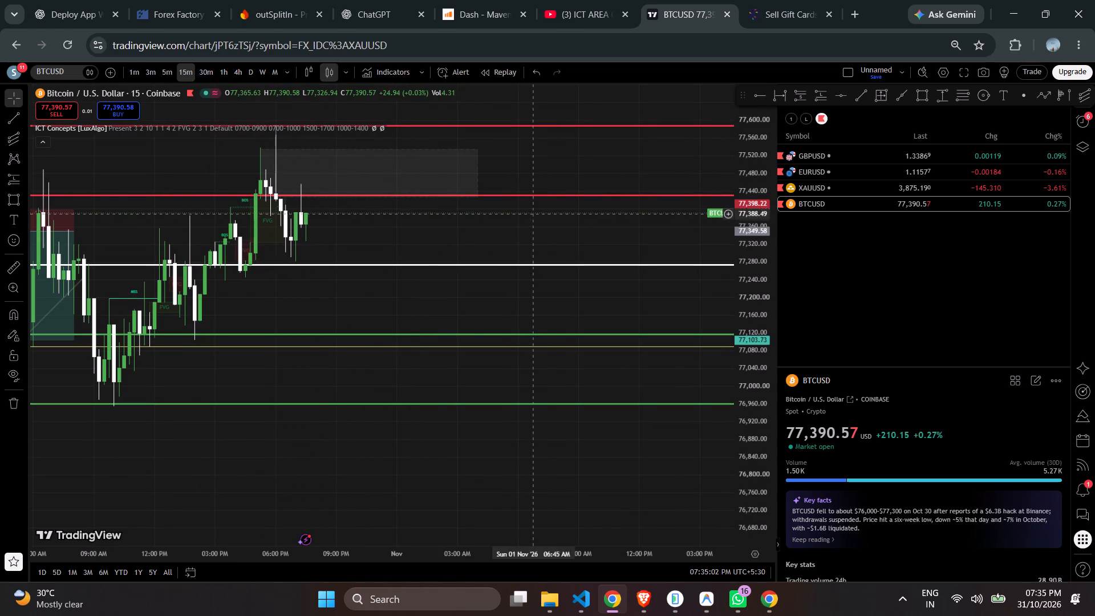
click(474, 175)
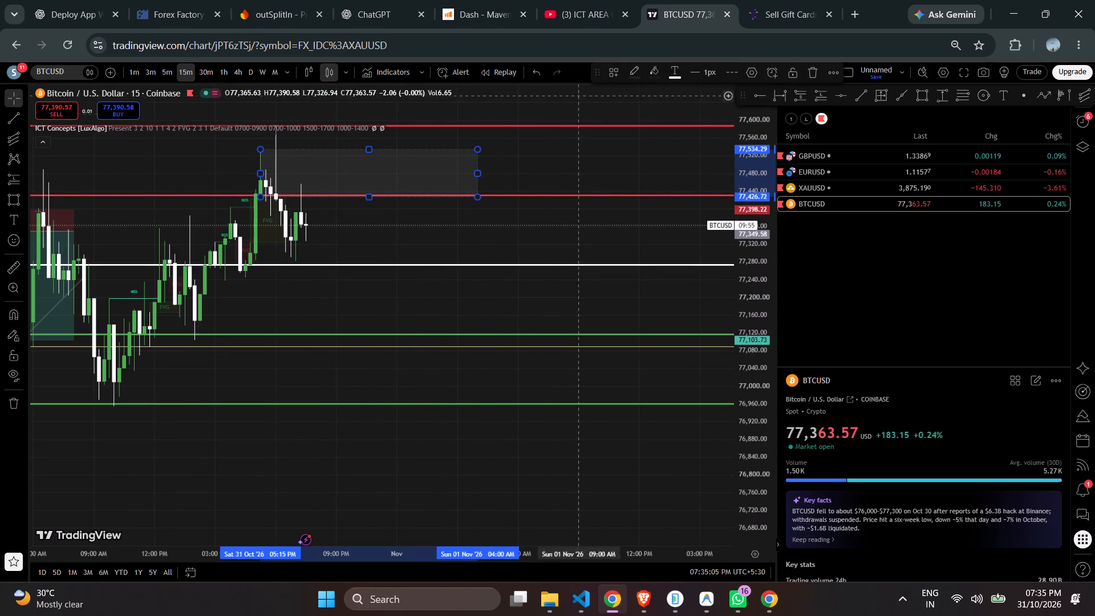
click(613, 71)
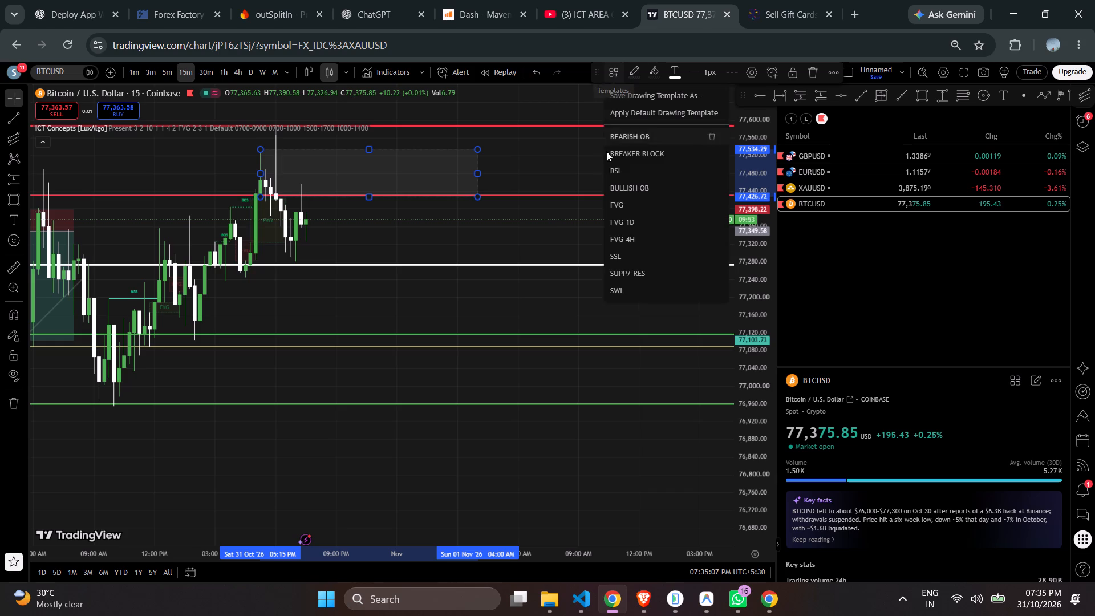
click(628, 205)
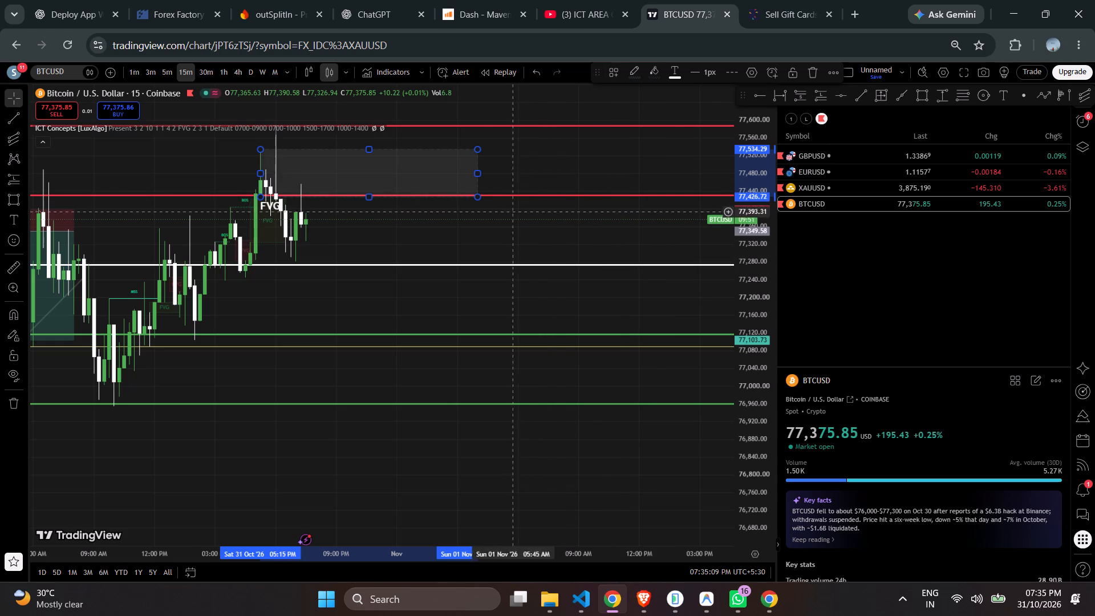
click(270, 205)
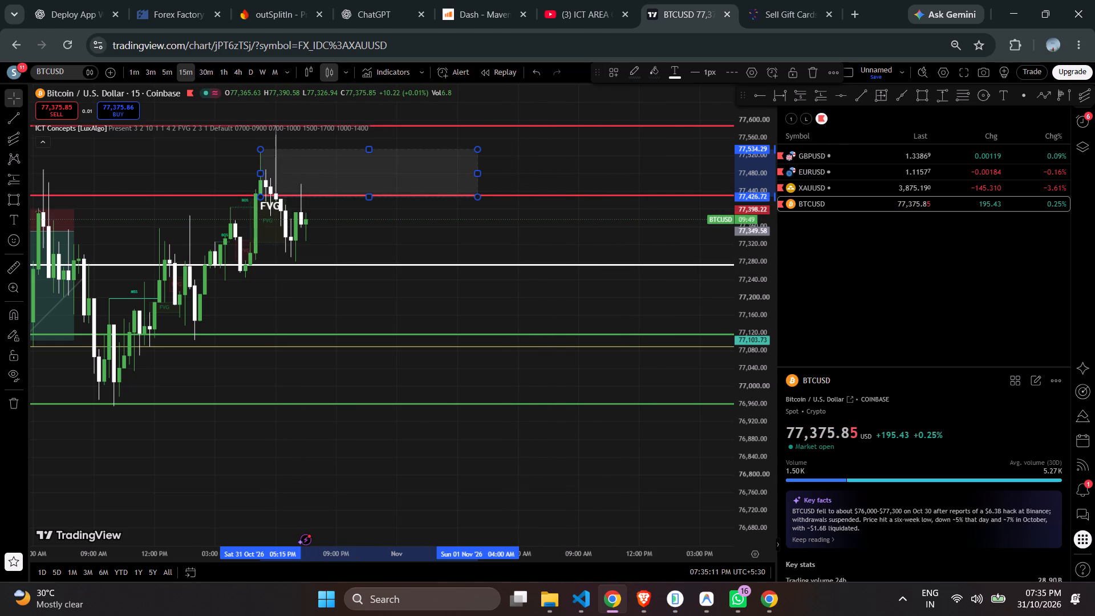
Delete the Fib retracement spanning about 77,587 down to 76,960.
drag(379, 228, 468, 230)
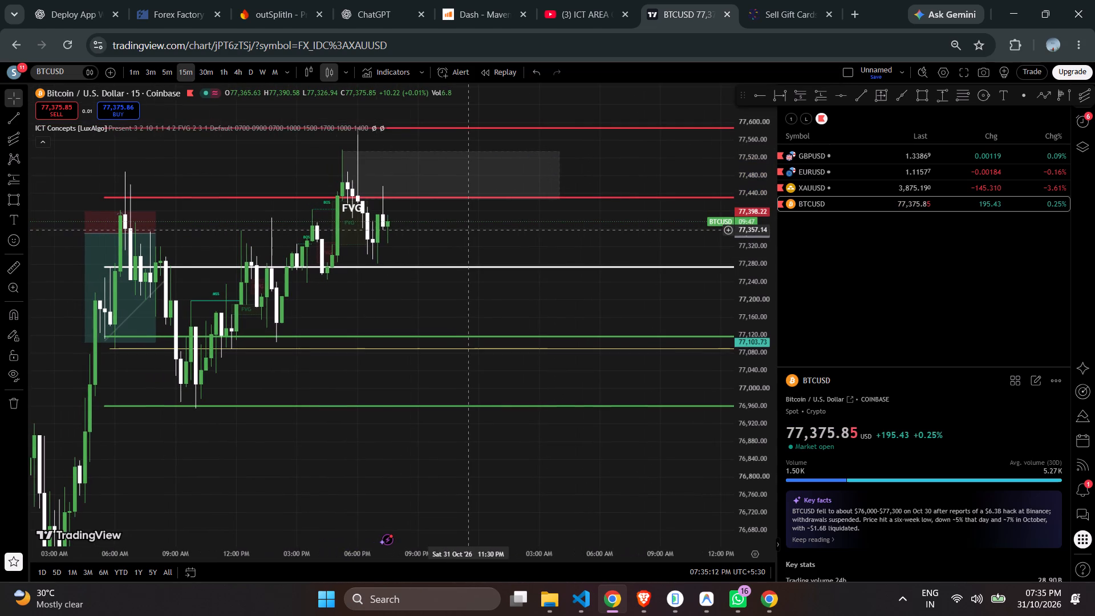
click(390, 197)
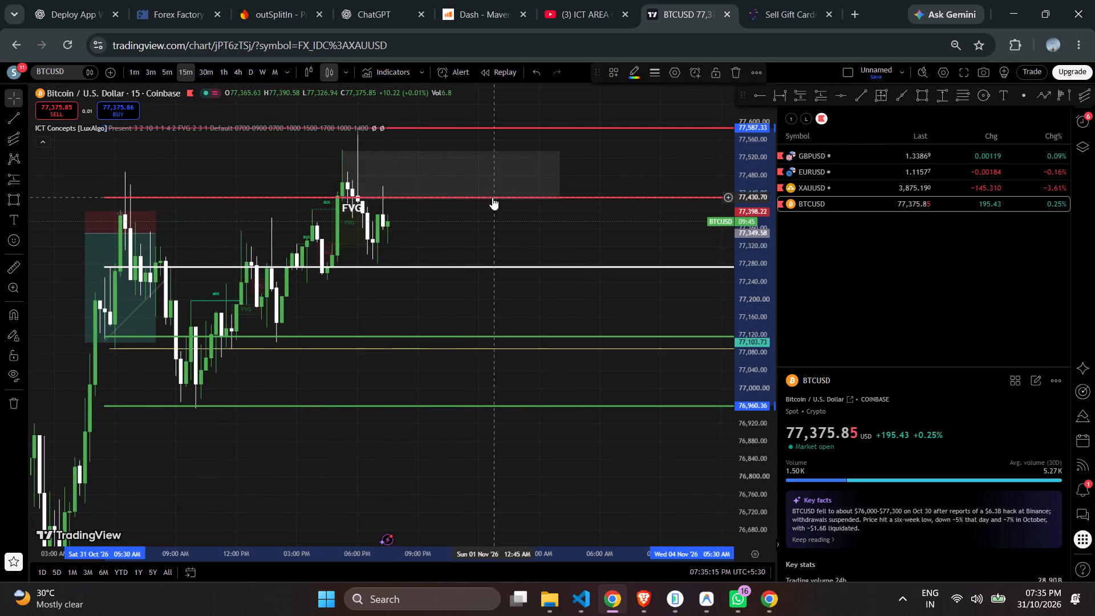
click(545, 196)
key(Delete)
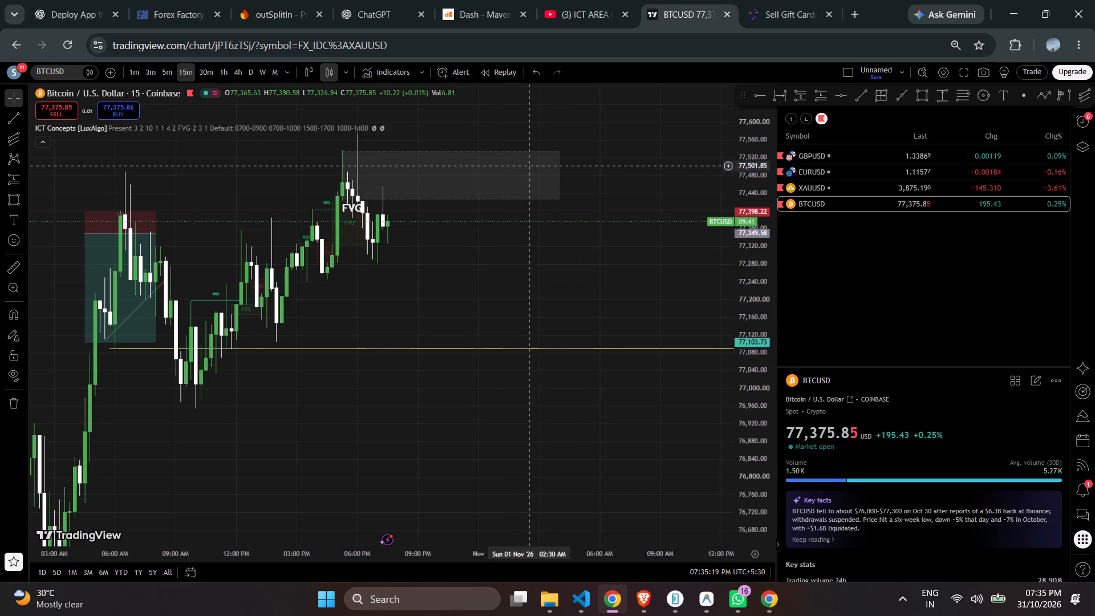
Review the input settings of the ICT Concepts indicator and close them.
scroll(541, 162, up, 3)
drag(755, 280, 717, 148)
drag(466, 238, 552, 340)
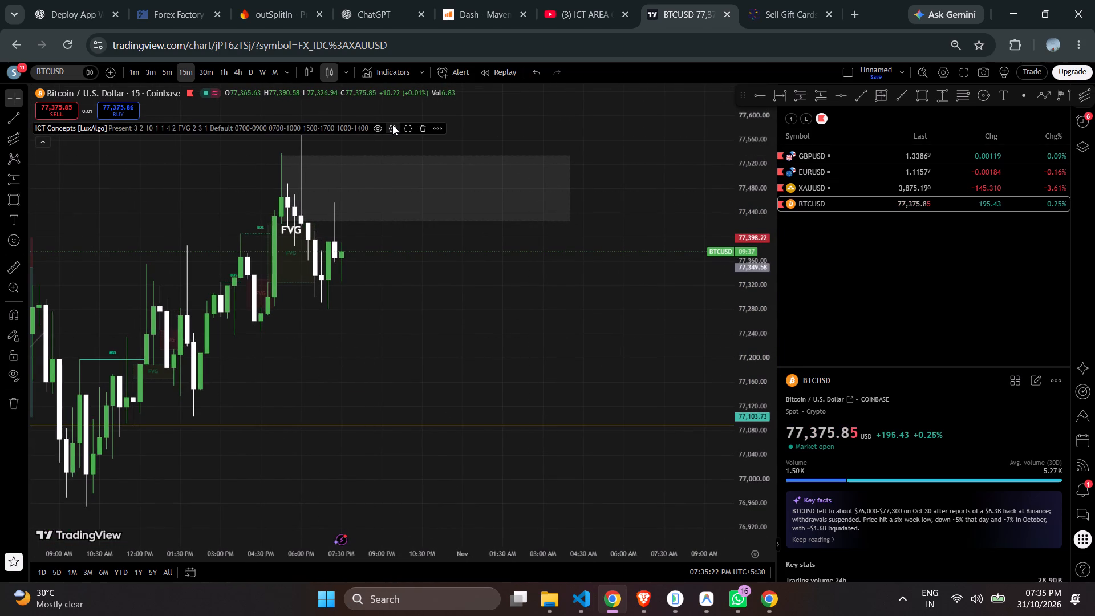
click(392, 125)
scroll(536, 322, down, 3)
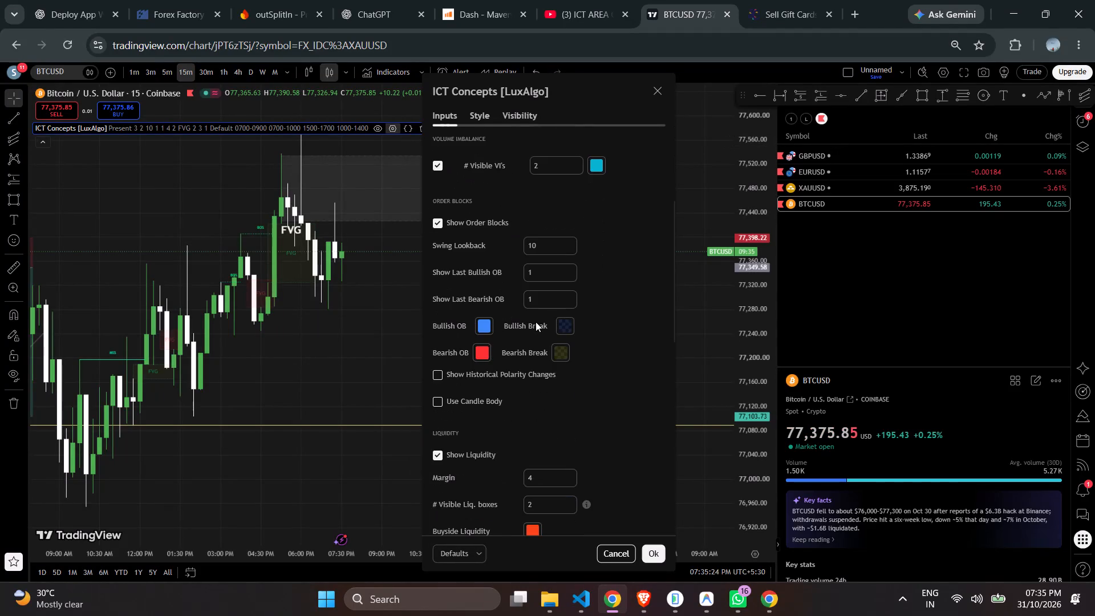
scroll(536, 322, down, 5)
click(656, 88)
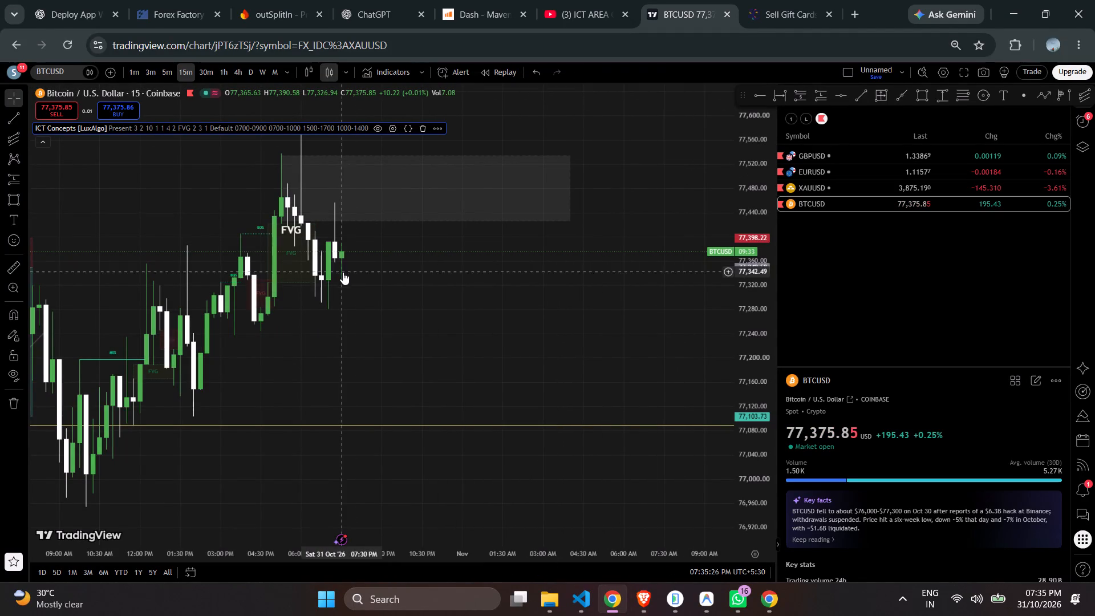
Examine the 15m price action below the FVG zone and back to the 31 Oct morning swing lows.
scroll(359, 287, up, 4)
drag(347, 294, 571, 300)
scroll(505, 277, up, 2)
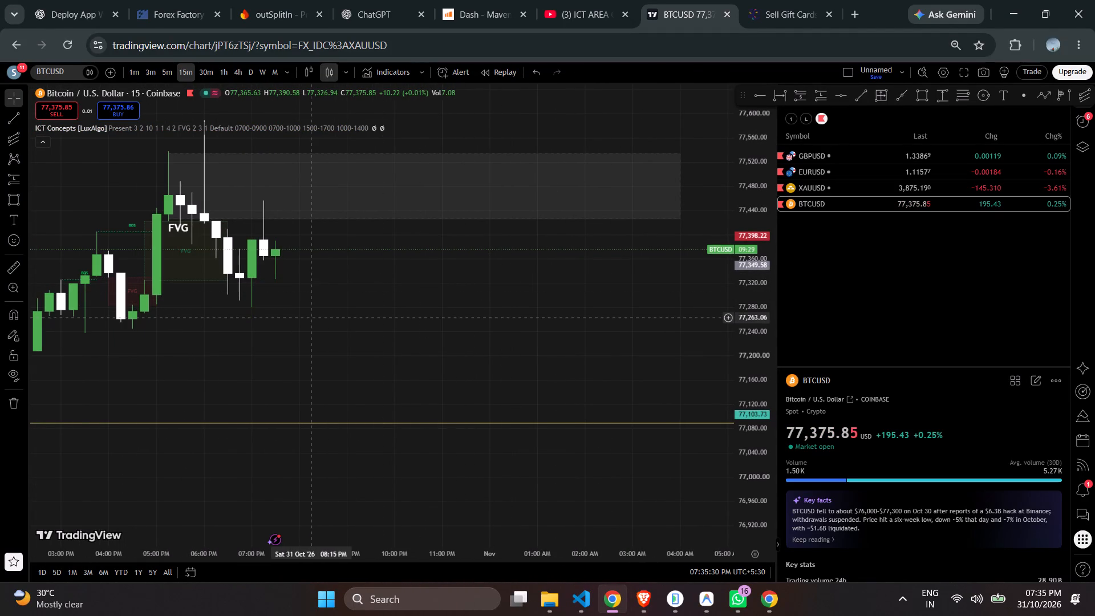
scroll(316, 318, down, 4)
drag(419, 383, 404, 306)
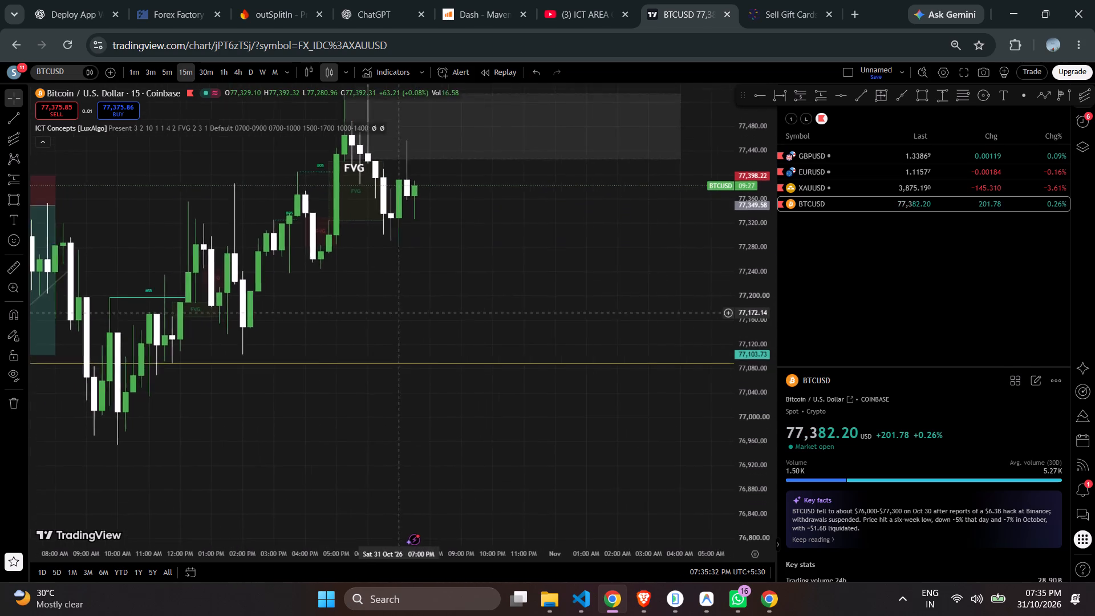
drag(404, 306, 407, 303)
scroll(427, 317, down, 5)
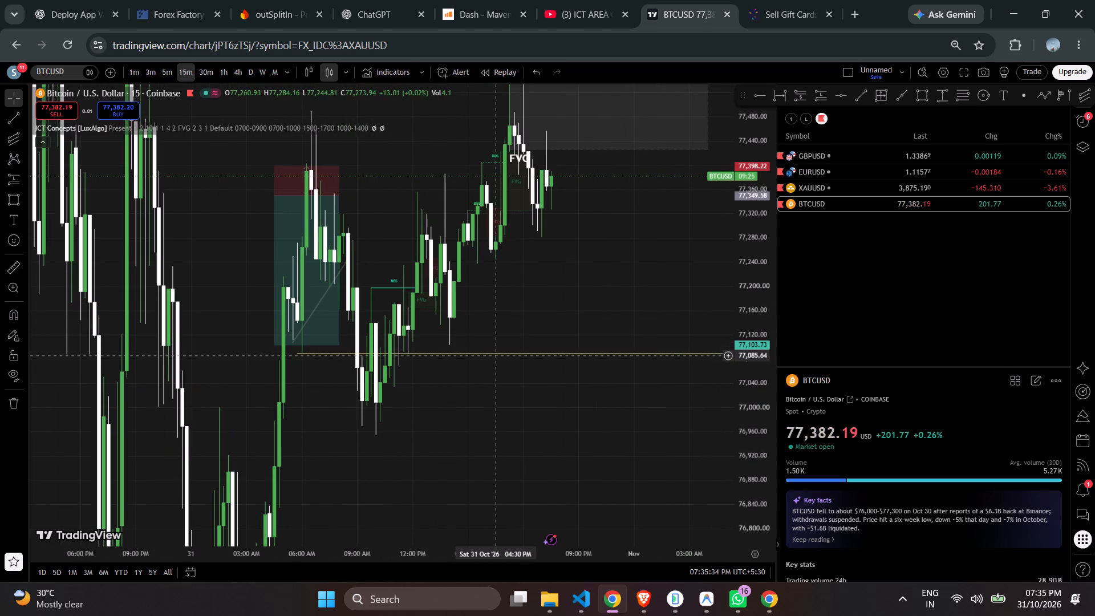
scroll(493, 356, up, 6)
scroll(494, 359, down, 3)
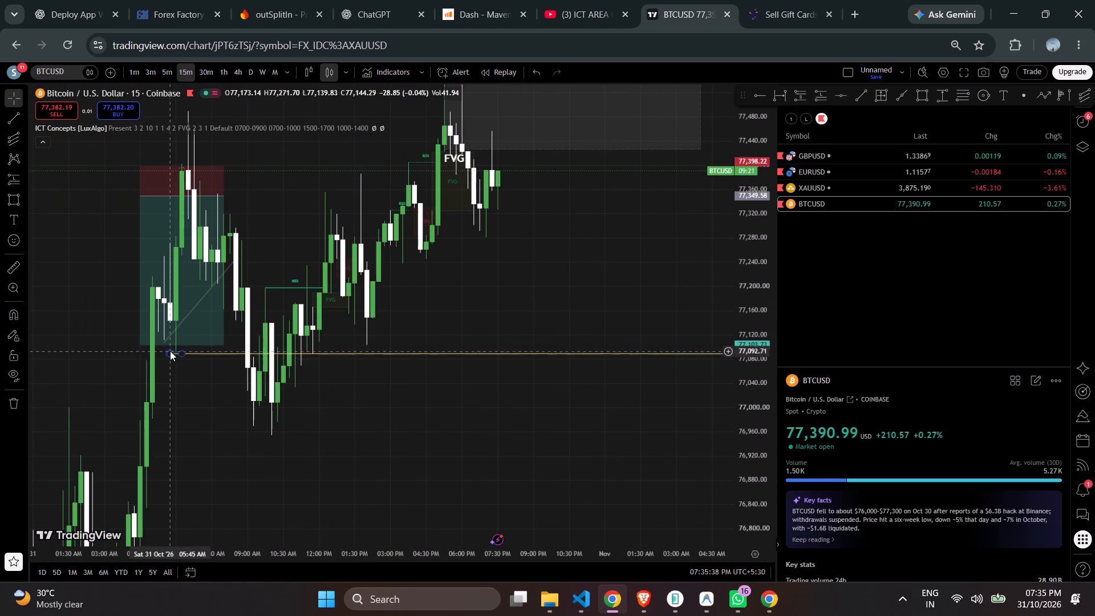
Move the yellow line's start point to about 77,083 at 31 Oct 03:45 AM and delete the line.
drag(170, 351, 122, 295)
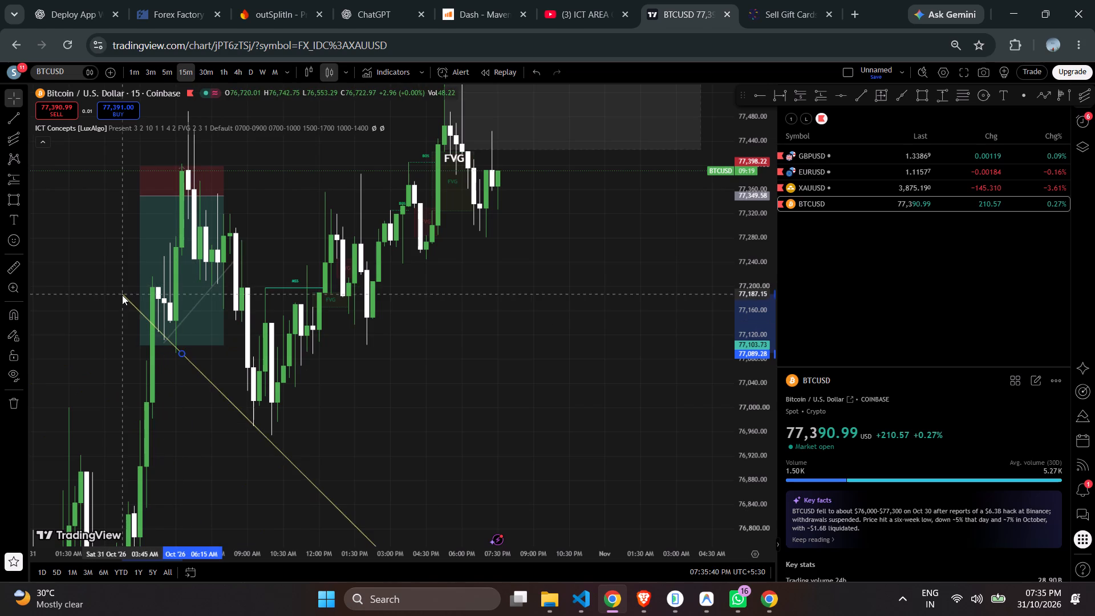
drag(122, 295, 123, 358)
click(123, 358)
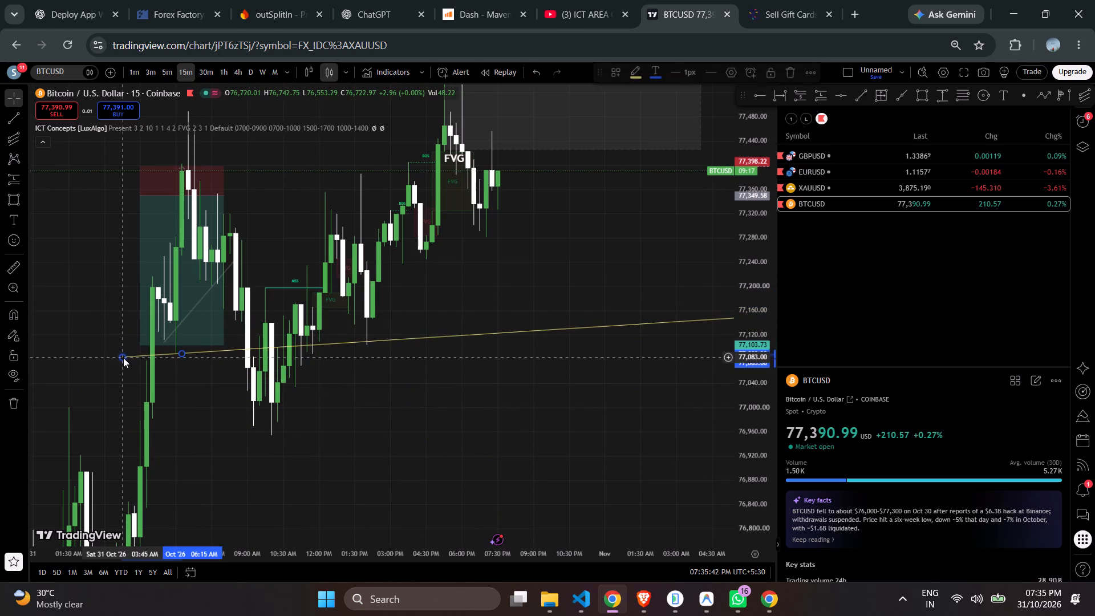
click(253, 348)
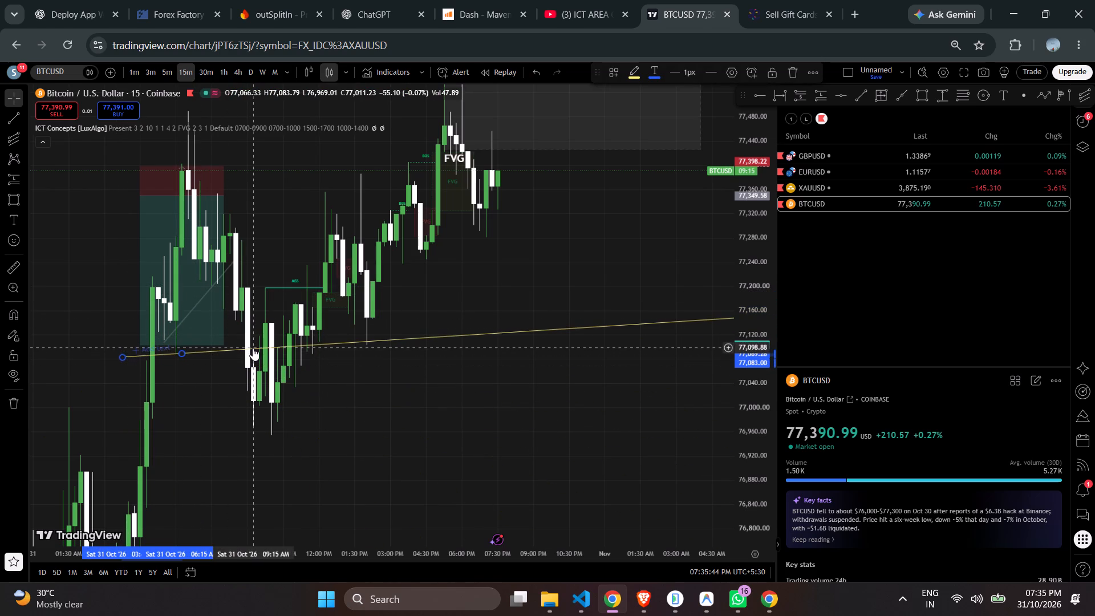
key(Delete)
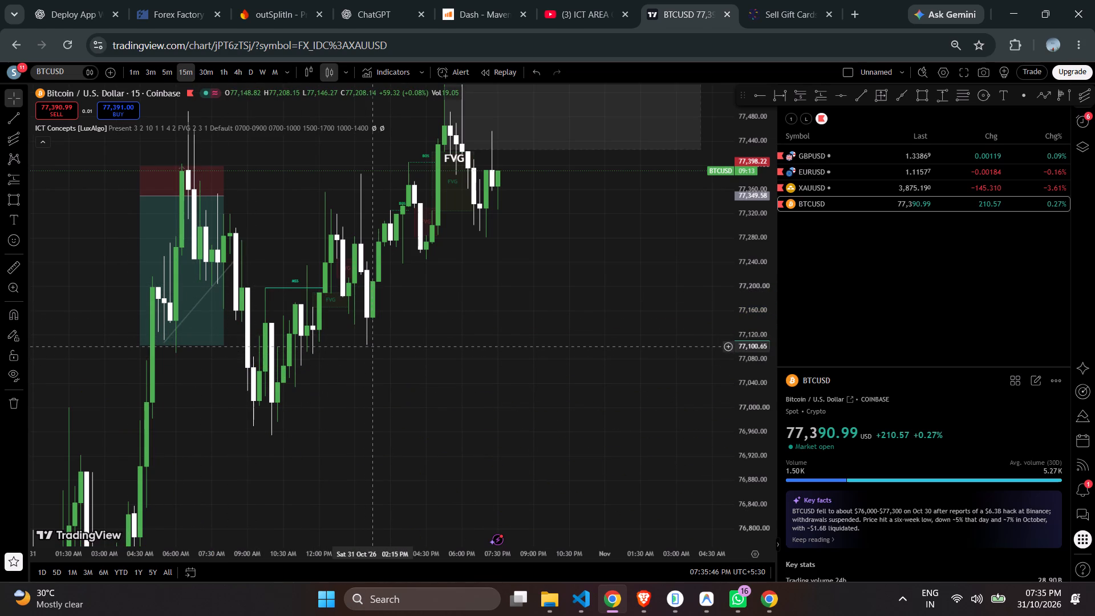
Draw a horizontal ray at about 77,107 from the 31 Oct 02:00 PM swing low.
click(757, 100)
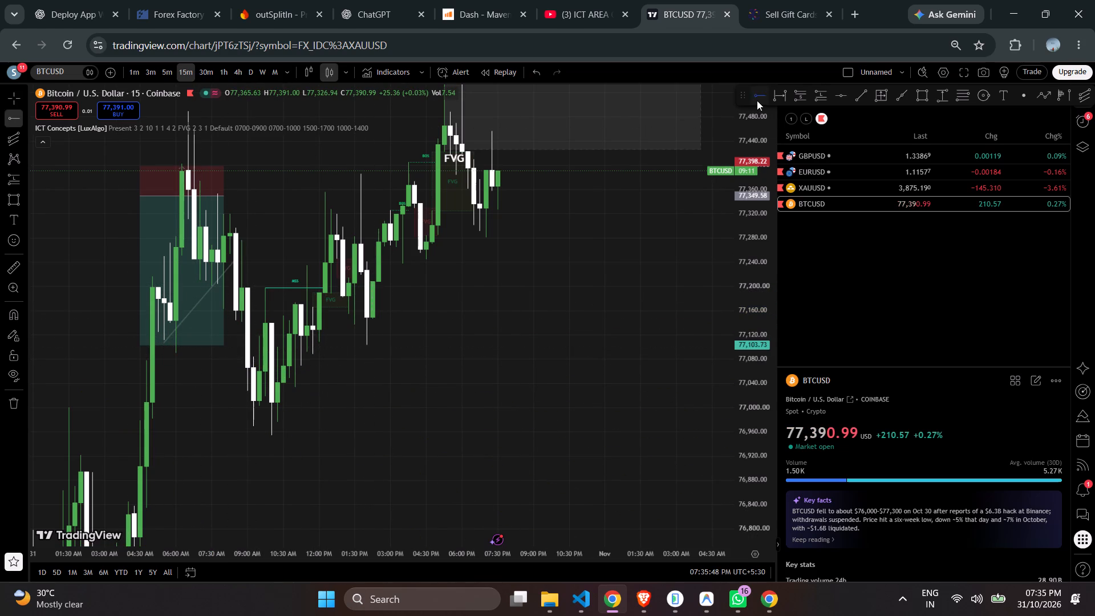
click(368, 343)
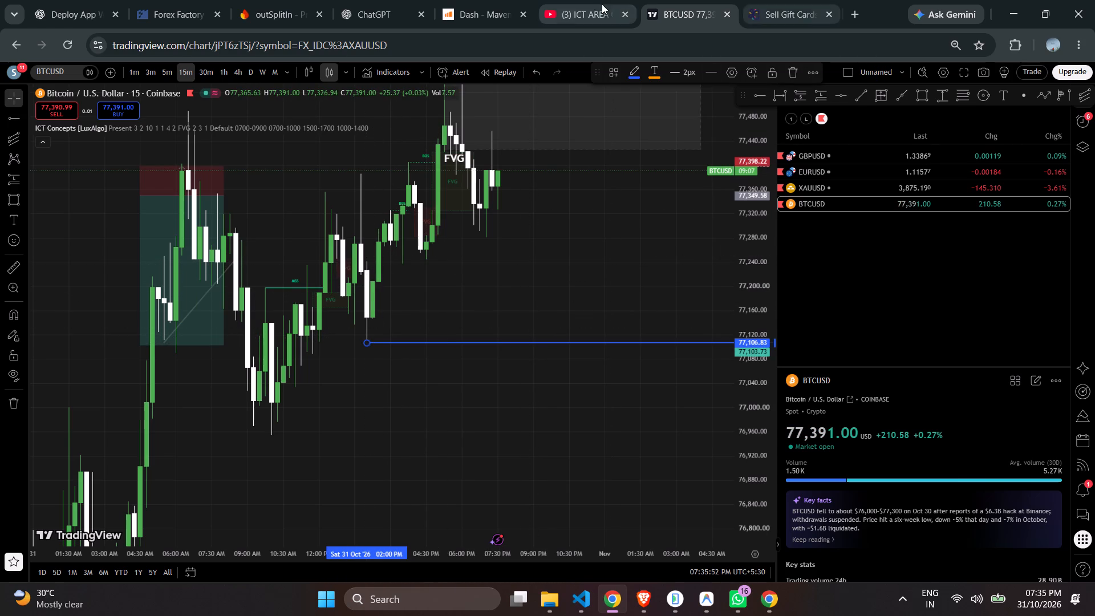
Close the Sell Gift Card browser tab and open YouTube in a new tab.
click(593, 0)
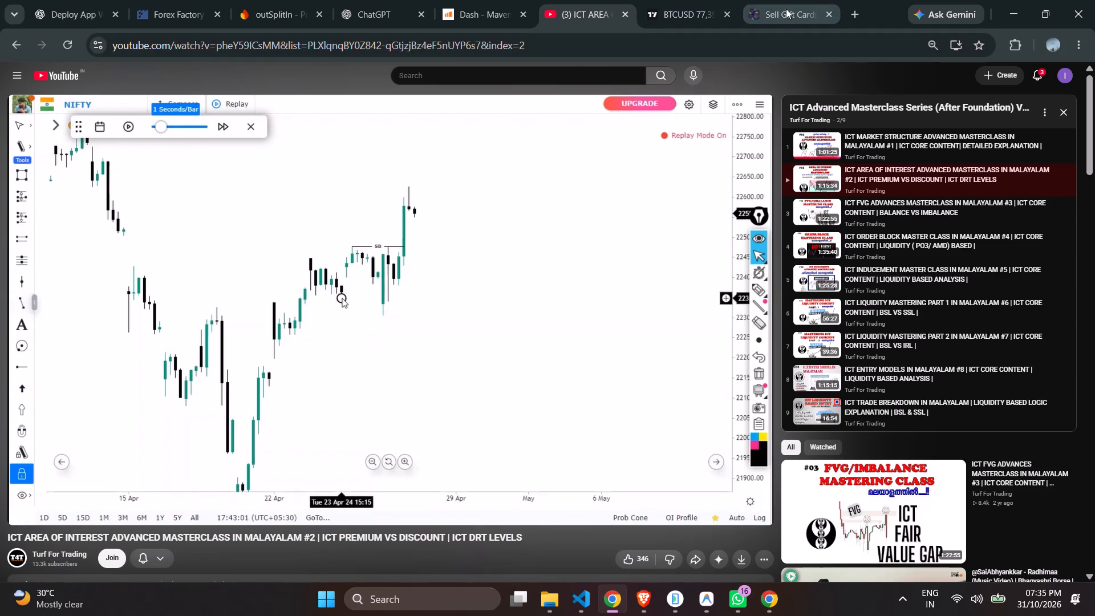
click(786, 9)
click(827, 13)
click(850, 10)
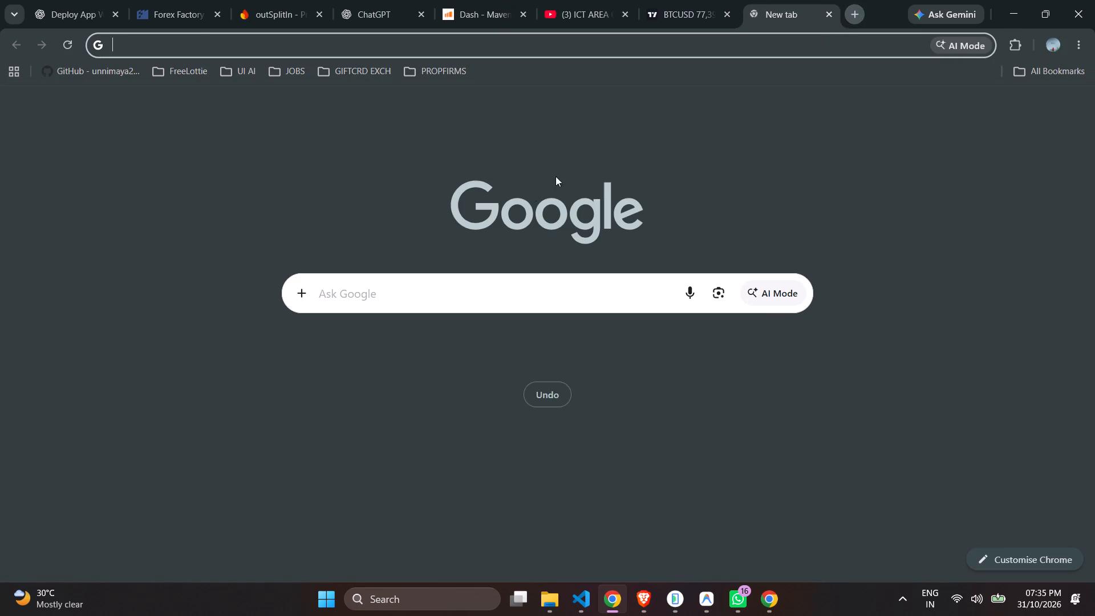
click(425, 412)
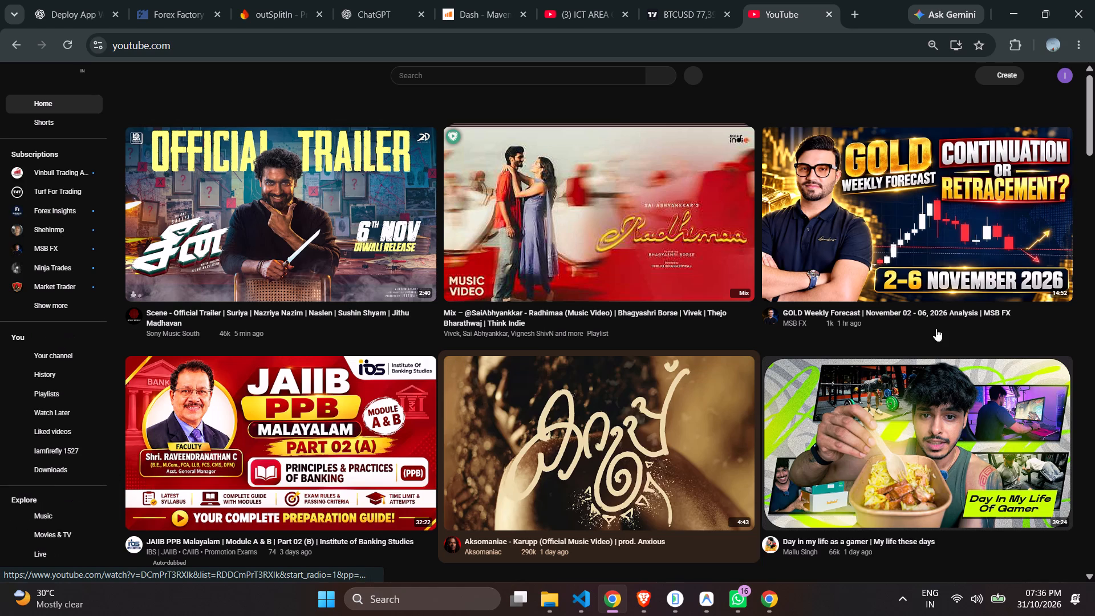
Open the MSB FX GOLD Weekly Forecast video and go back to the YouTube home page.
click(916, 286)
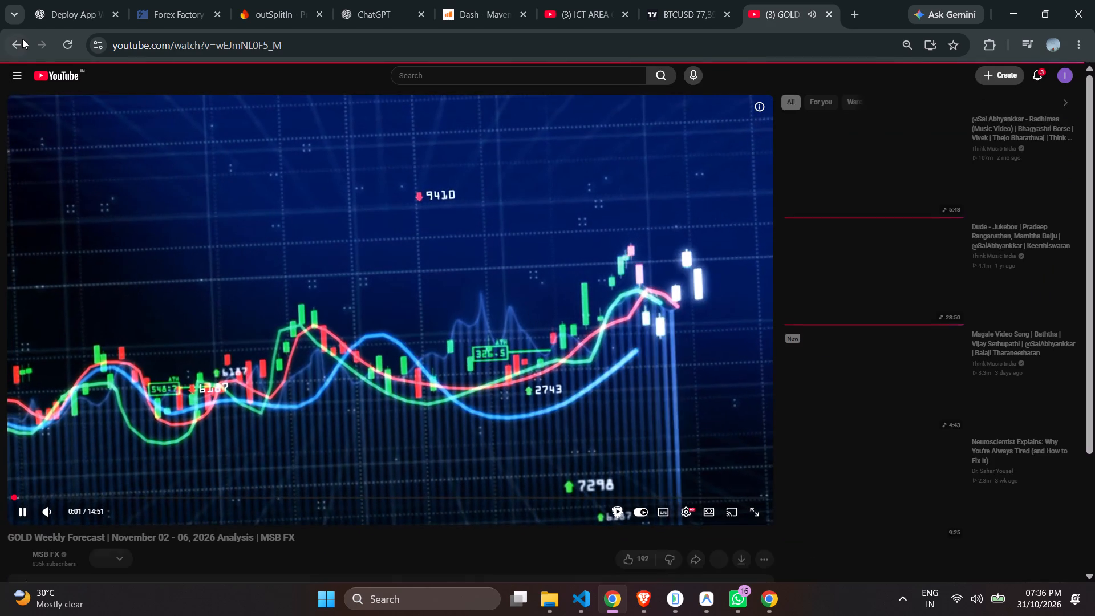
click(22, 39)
Search YouTube for "tur for tradinb" and open the "ICT Full Series In Malayalam (Foundation)" course from Turf For Trading.
click(630, 77)
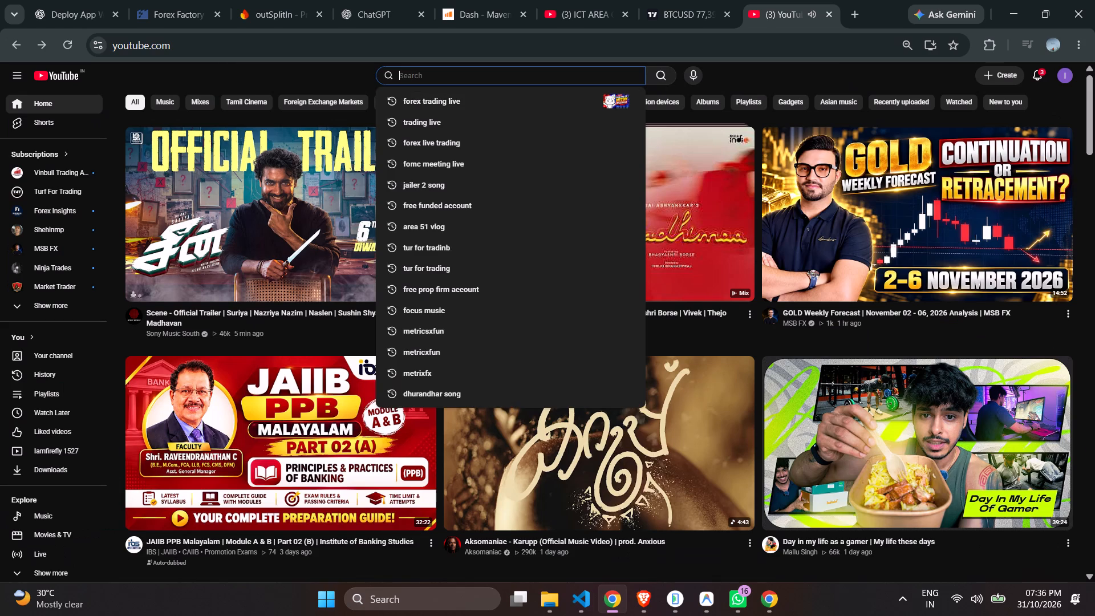
text(tur)
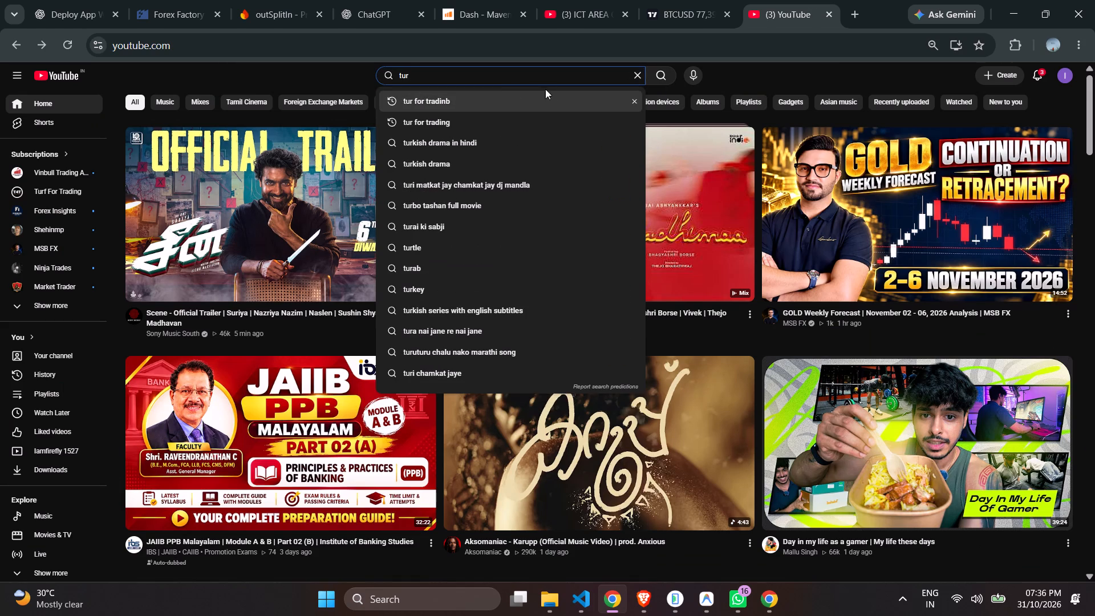
click(509, 92)
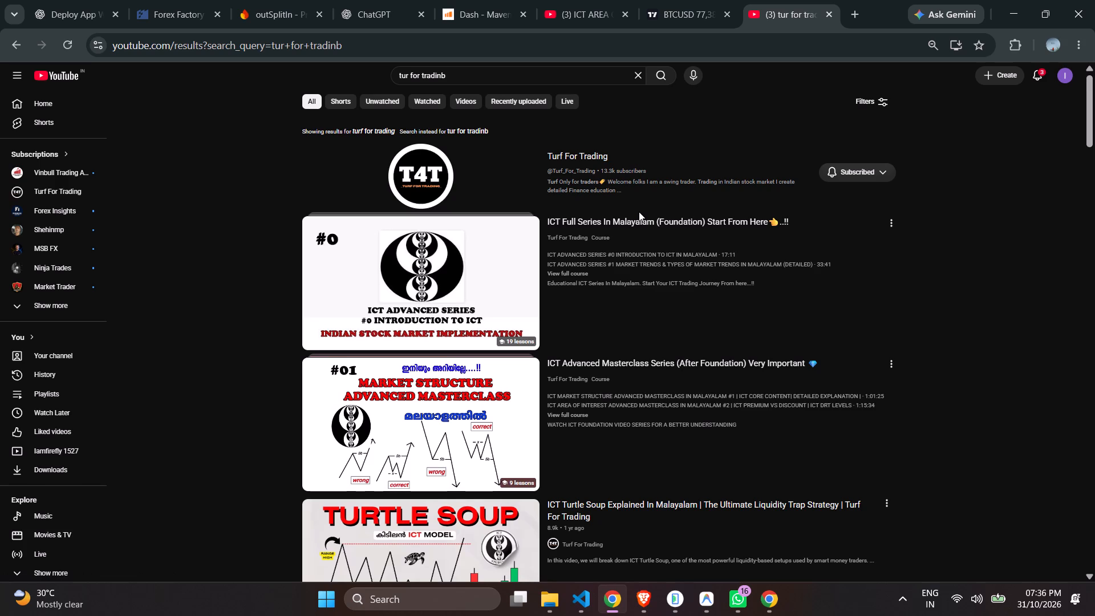
scroll(639, 212, down, 1)
scroll(669, 330, down, 1)
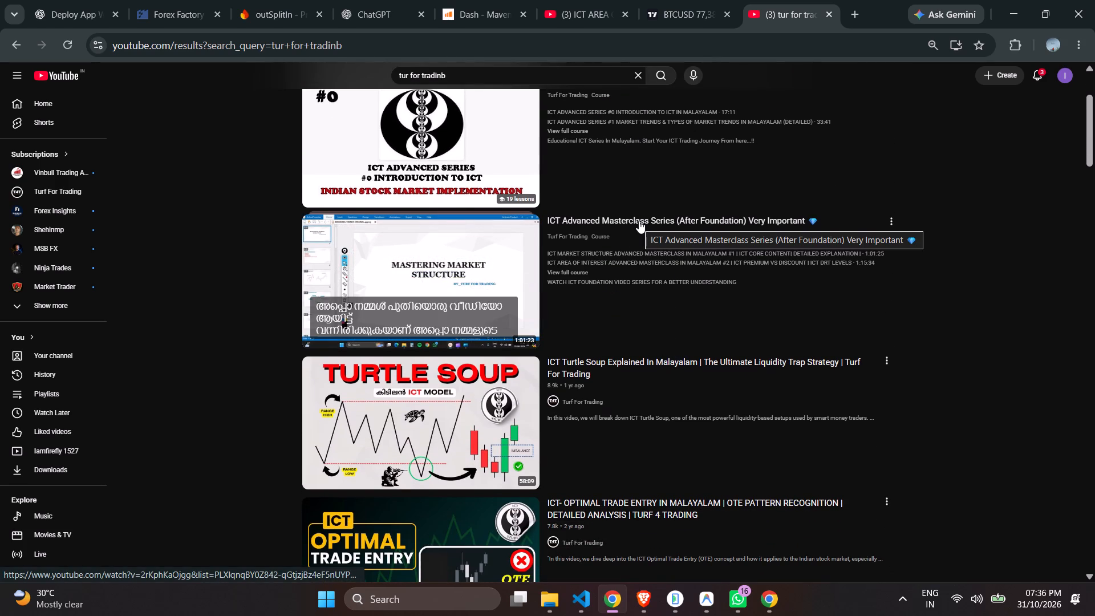
scroll(639, 221, up, 3)
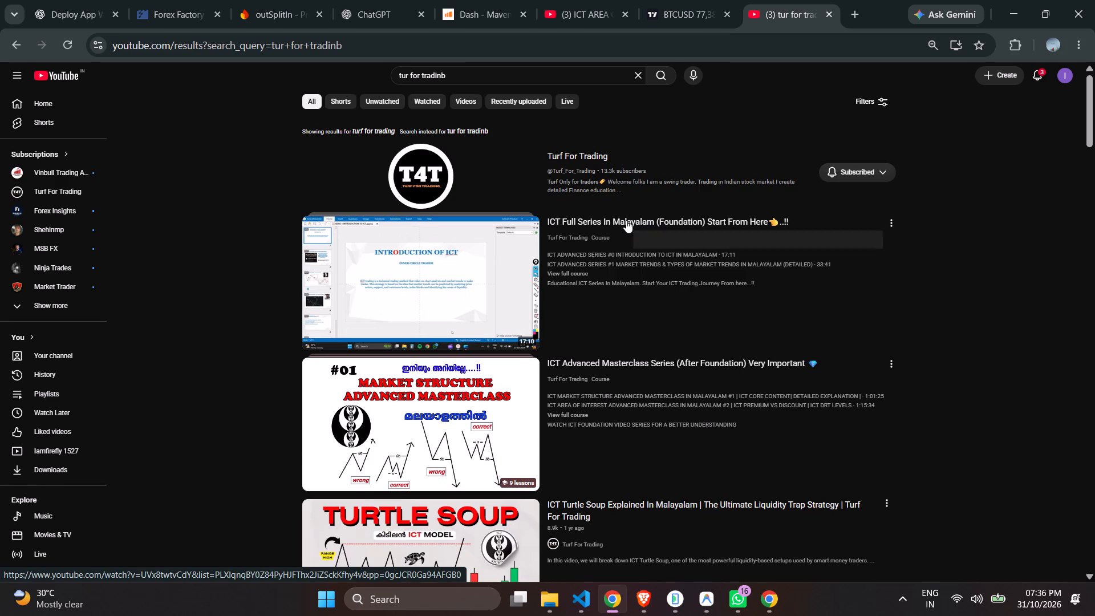
click(626, 220)
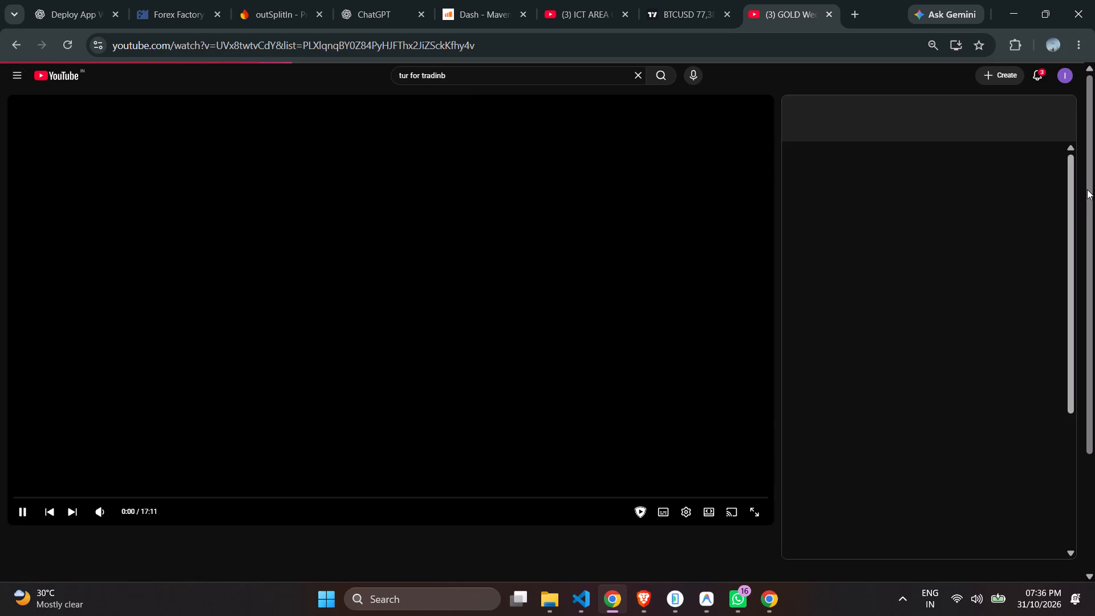
drag(1094, 206, 1089, 390)
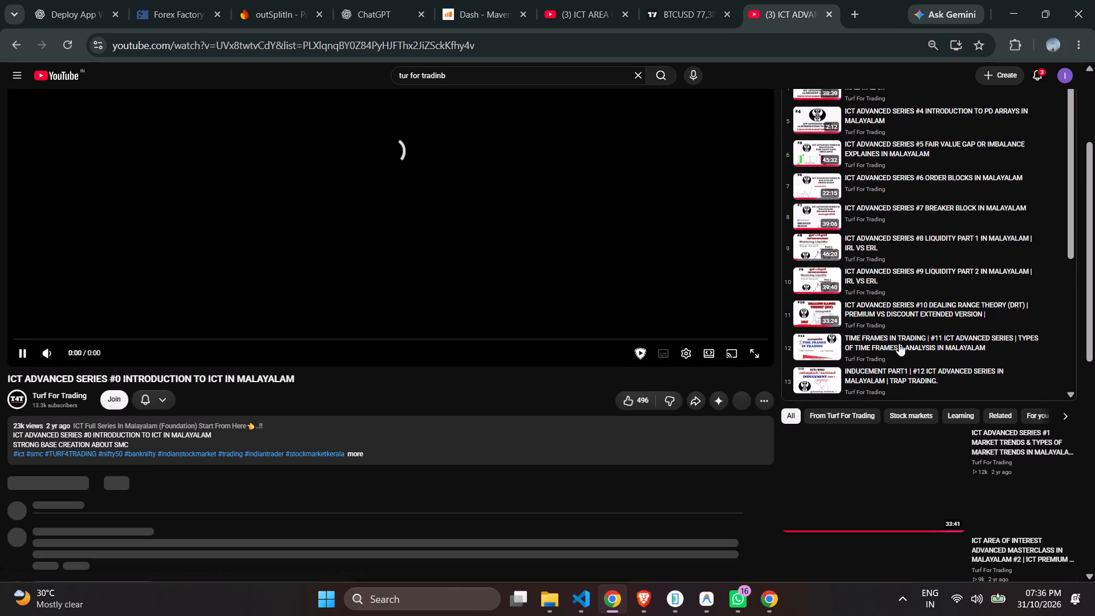
scroll(924, 363, down, 3)
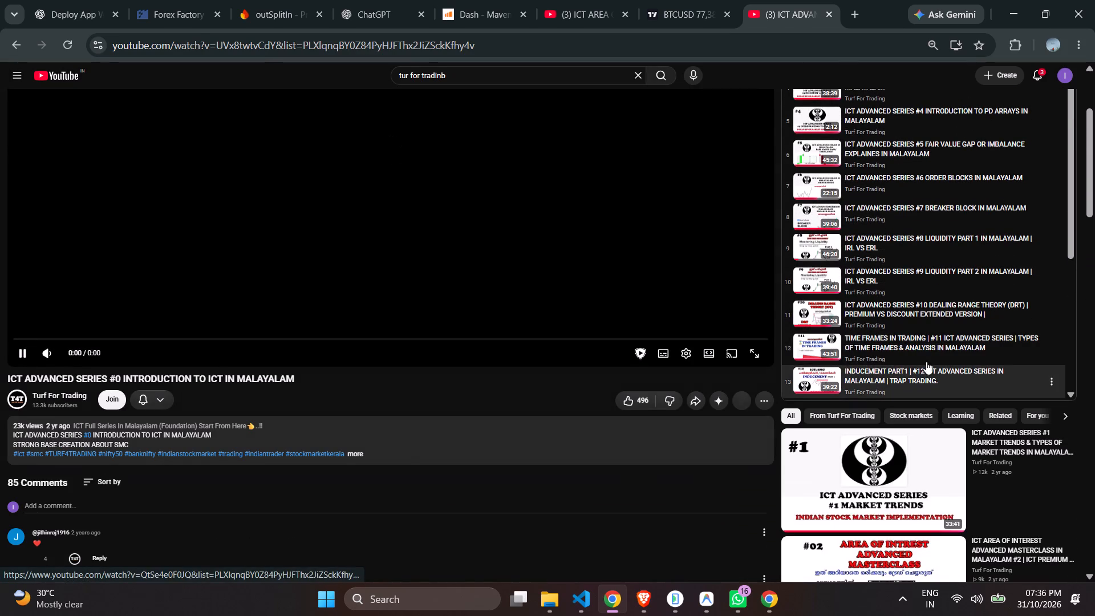
scroll(928, 359, down, 4)
scroll(928, 359, up, 1)
scroll(931, 362, down, 7)
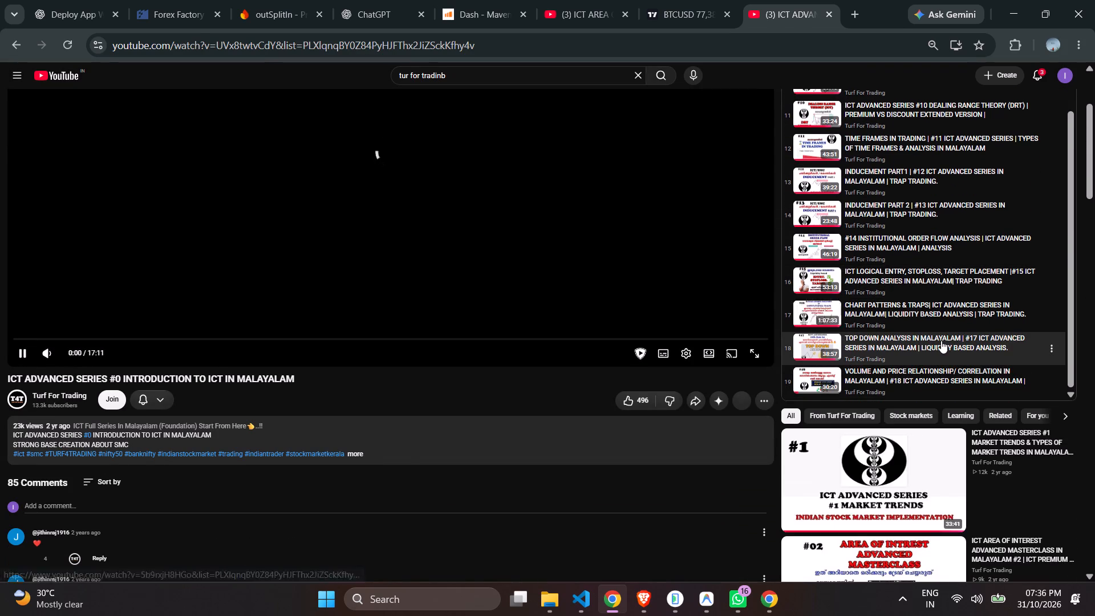
click(941, 341)
click(931, 371)
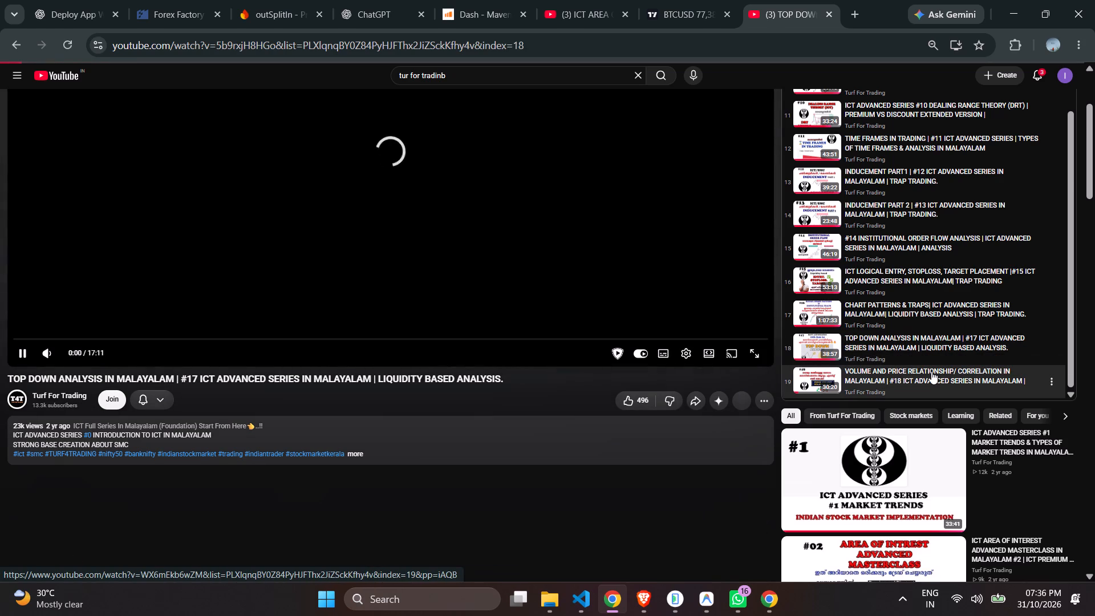
scroll(931, 371, down, 2)
click(886, 176)
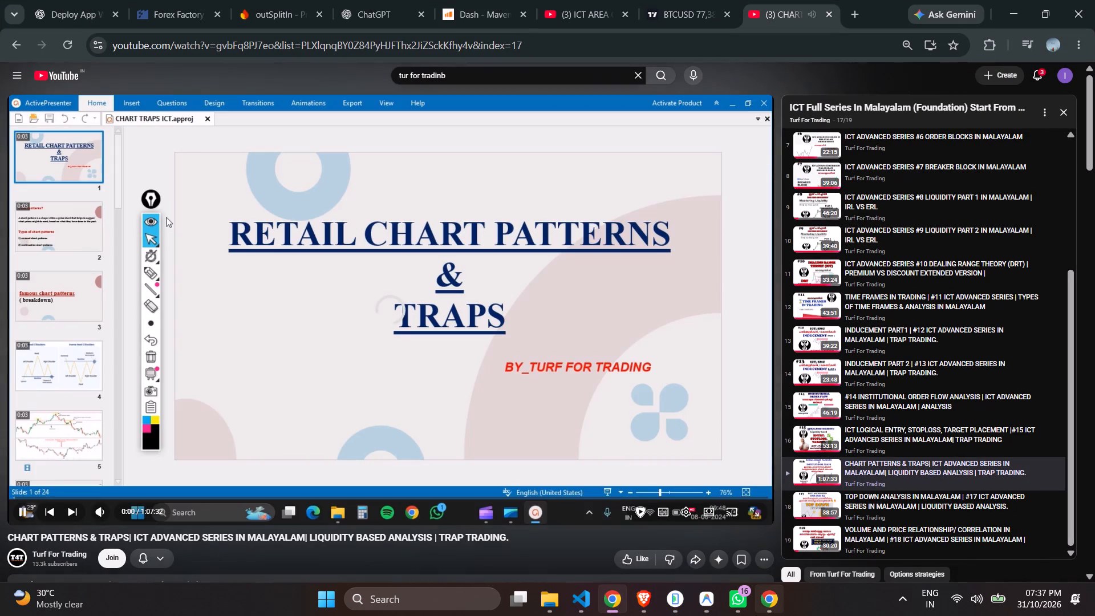
Return to the BTCUSD chart and examine the 15-minute price action around the FVG zone and the blue horizontal ray.
click(675, 0)
scroll(575, 237, up, 2)
drag(569, 245, 590, 268)
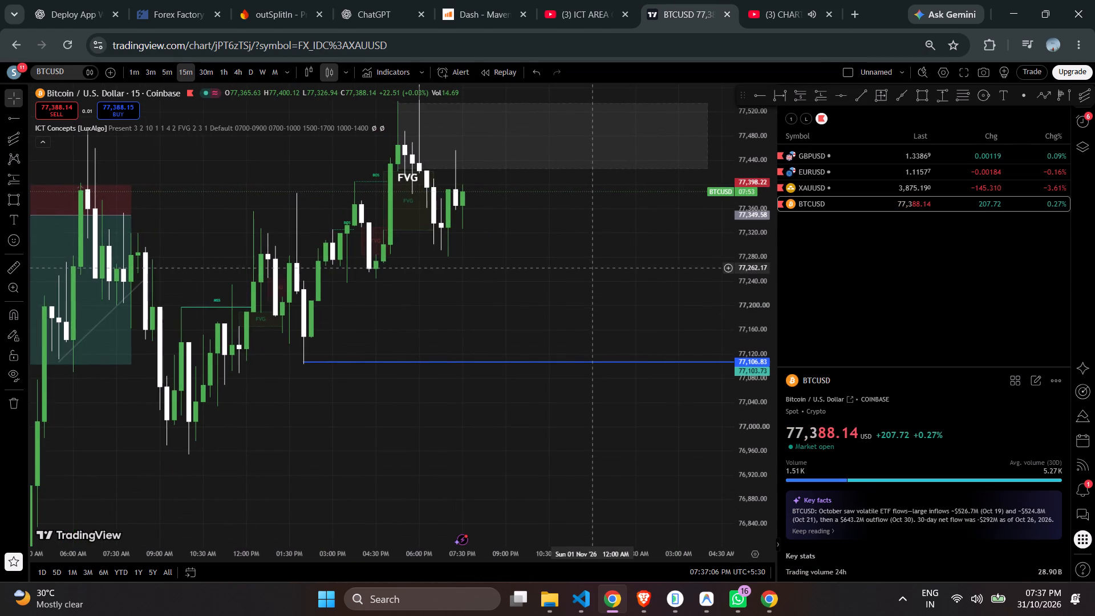
scroll(551, 260, down, 1)
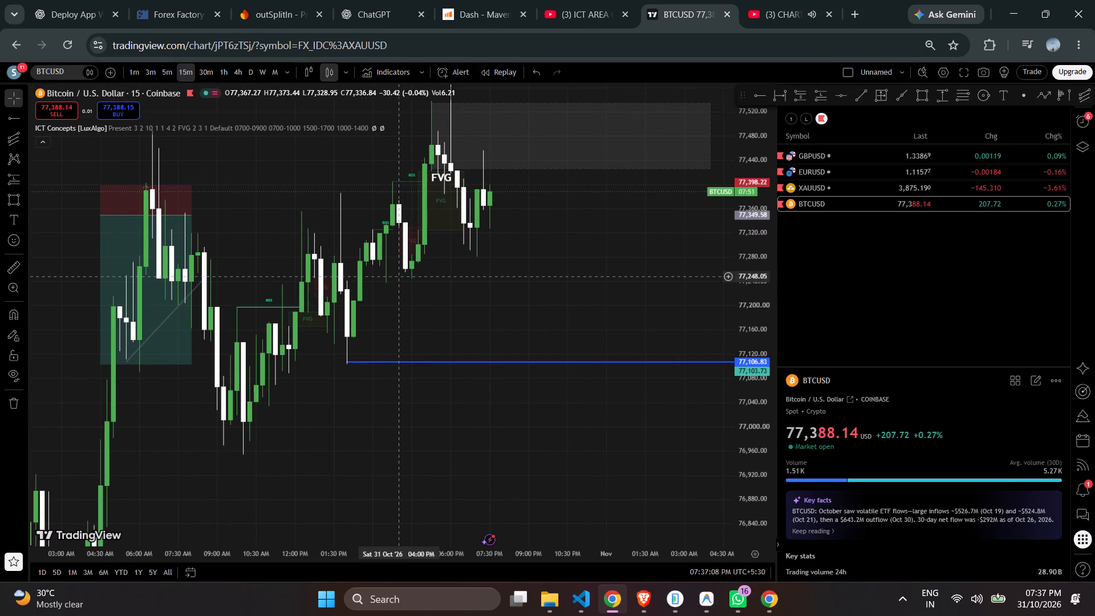
scroll(419, 296, up, 2)
drag(419, 296, 454, 308)
scroll(454, 308, down, 2)
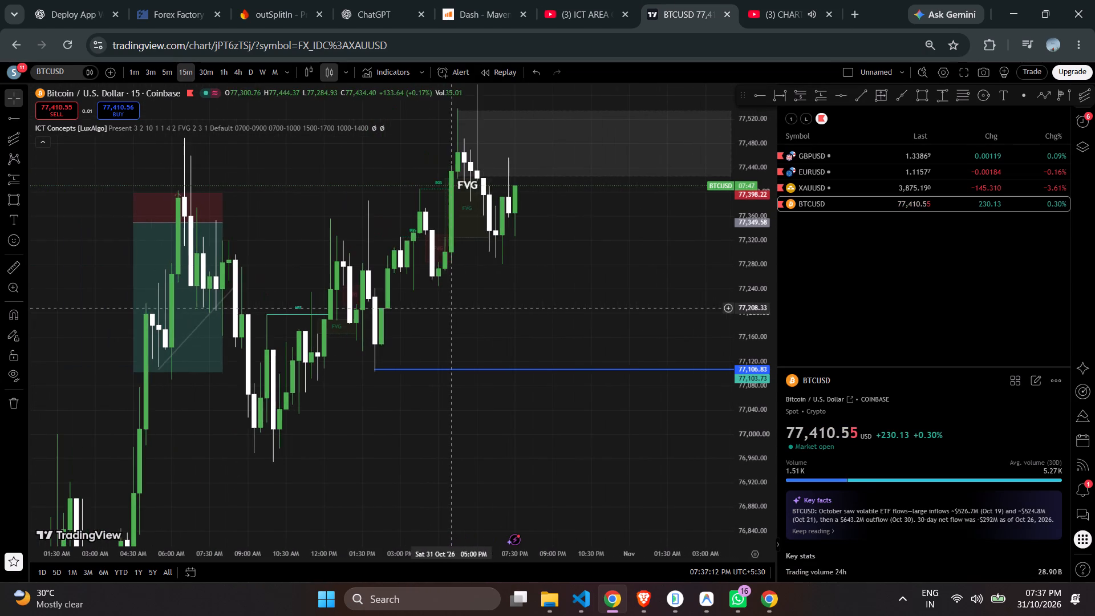
drag(488, 313, 346, 376)
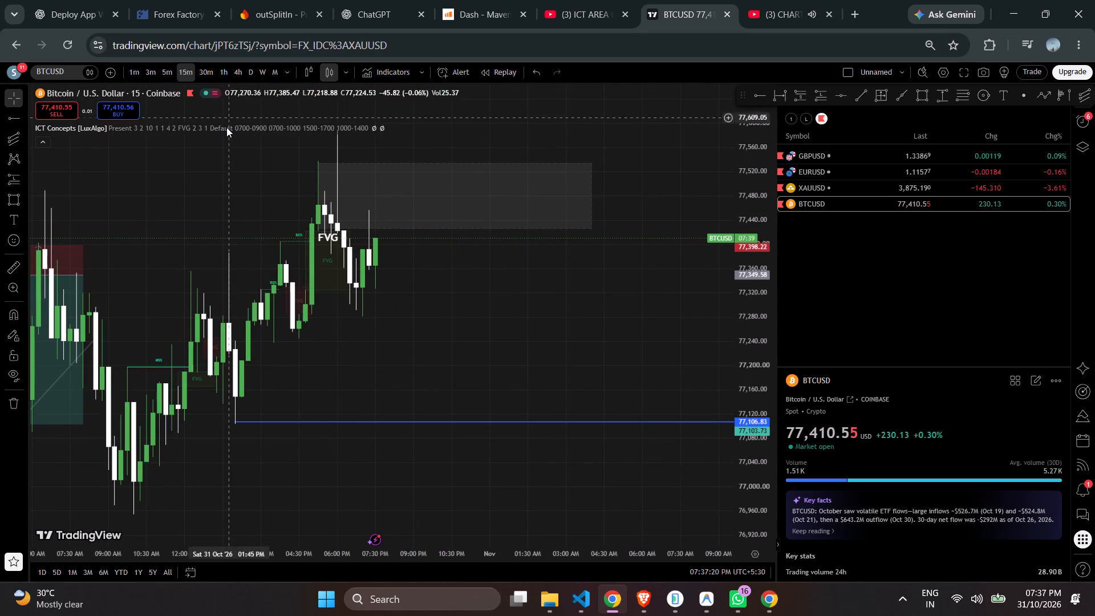
Review the market structure, order block and liquidity inputs in the ICT Concepts [LuxAlgo] settings, leaving them unchanged.
click(393, 125)
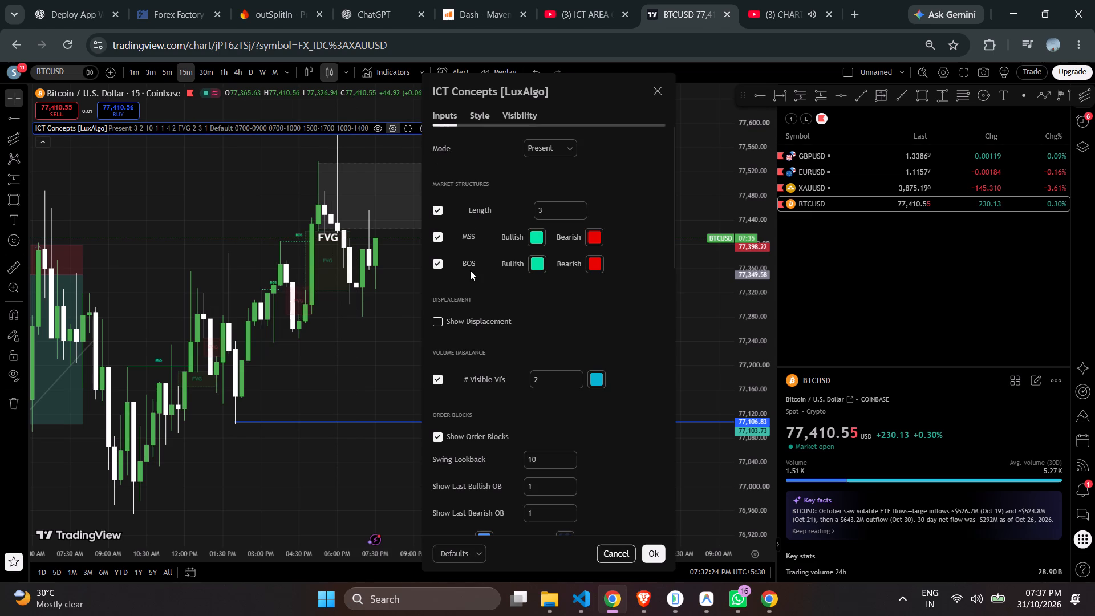
scroll(469, 270, down, 2)
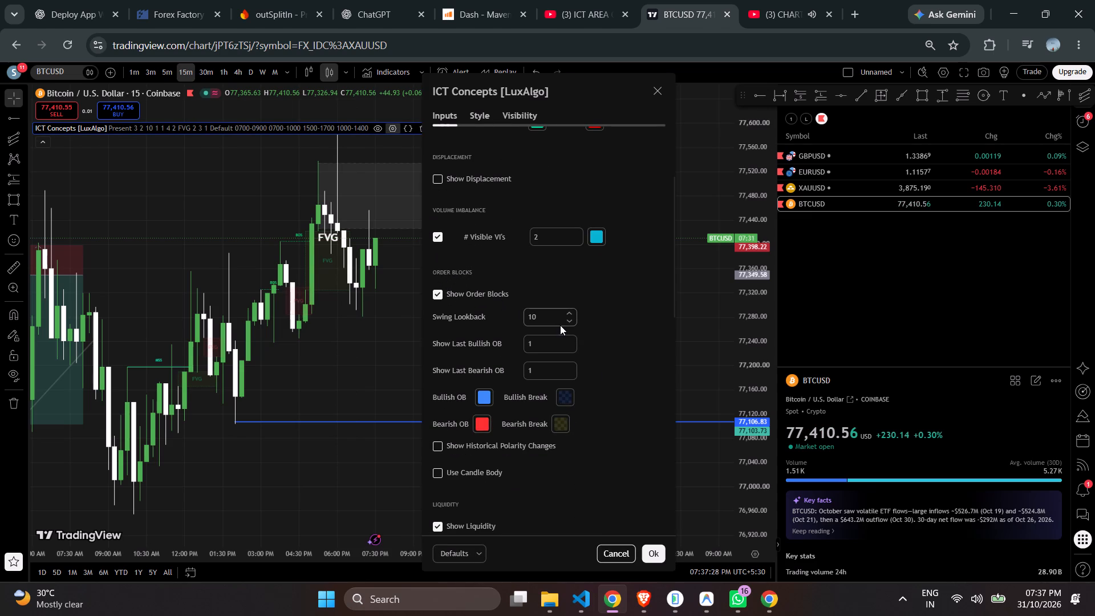
scroll(558, 322, down, 1)
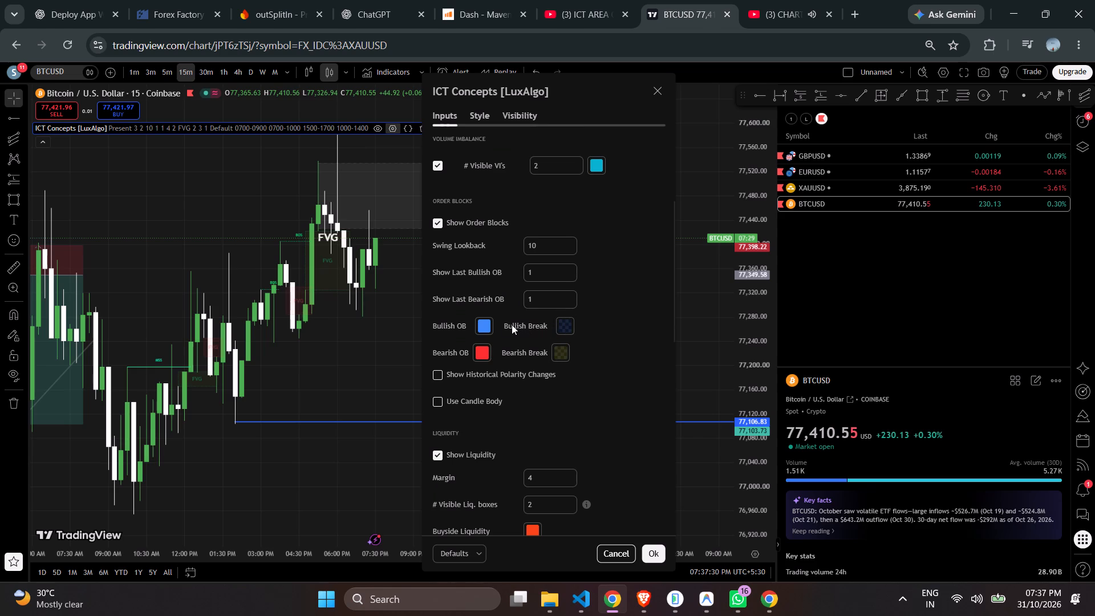
scroll(503, 326, down, 1)
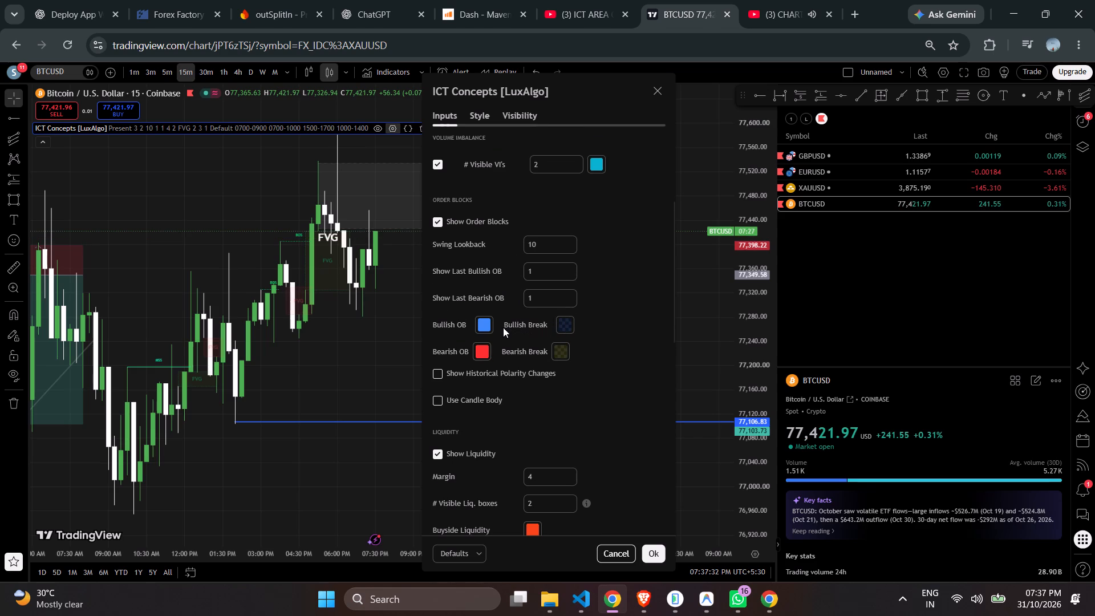
click(369, 314)
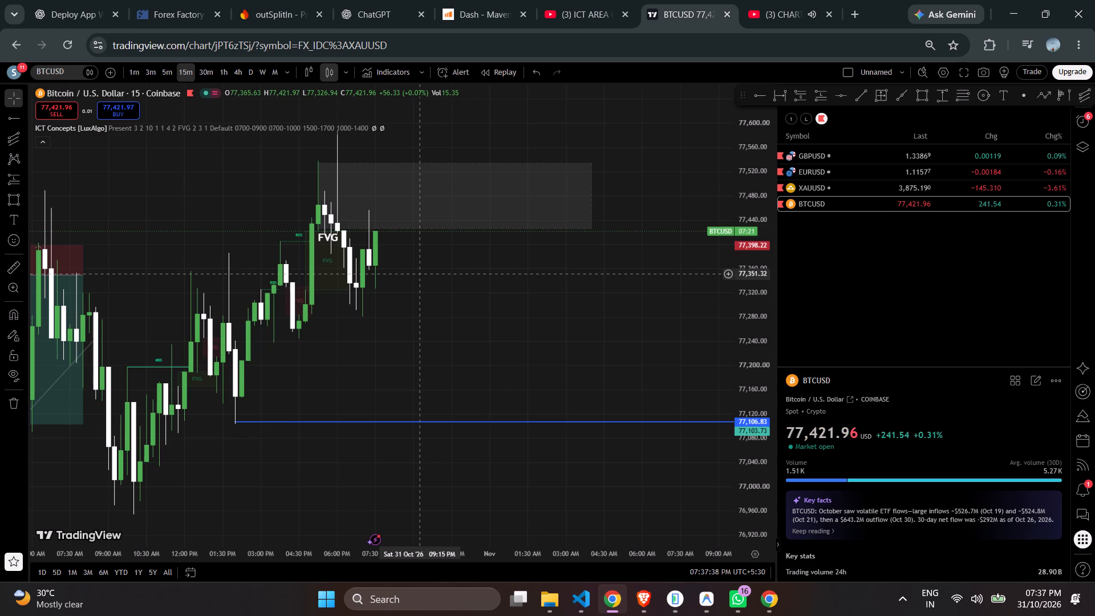
Examine BTCUSD on the 15-minute, 4-hour, 1-hour and 30-minute timeframes around the marked FVG zone and recent swings.
scroll(394, 197, down, 2)
scroll(394, 197, up, 1)
scroll(394, 197, down, 2)
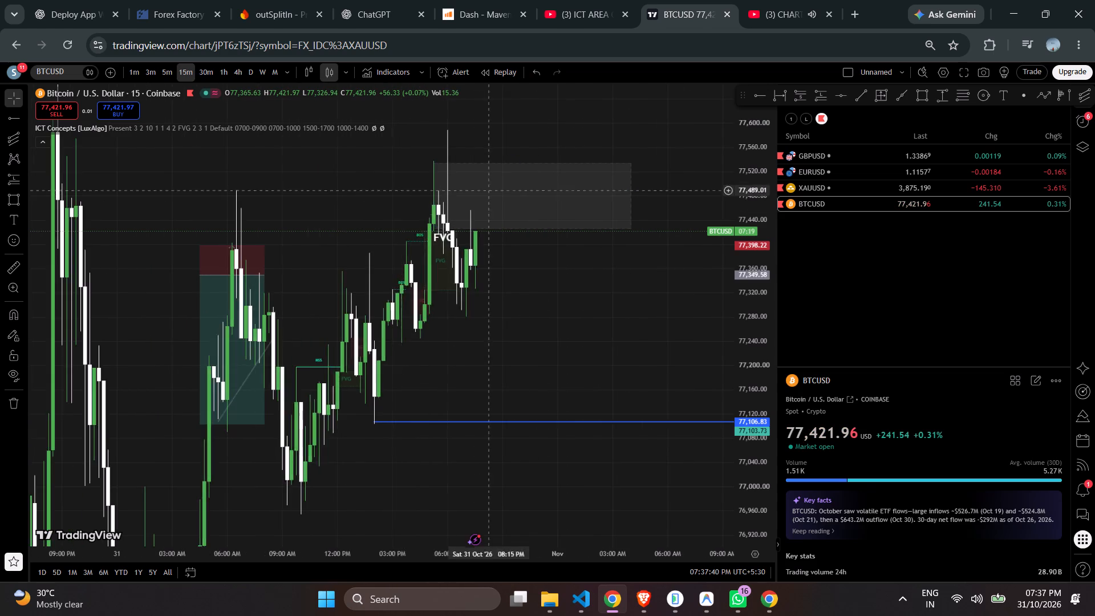
scroll(525, 220, down, 1)
scroll(533, 227, up, 1)
scroll(542, 230, down, 1)
drag(755, 140, 756, 365)
click(232, 70)
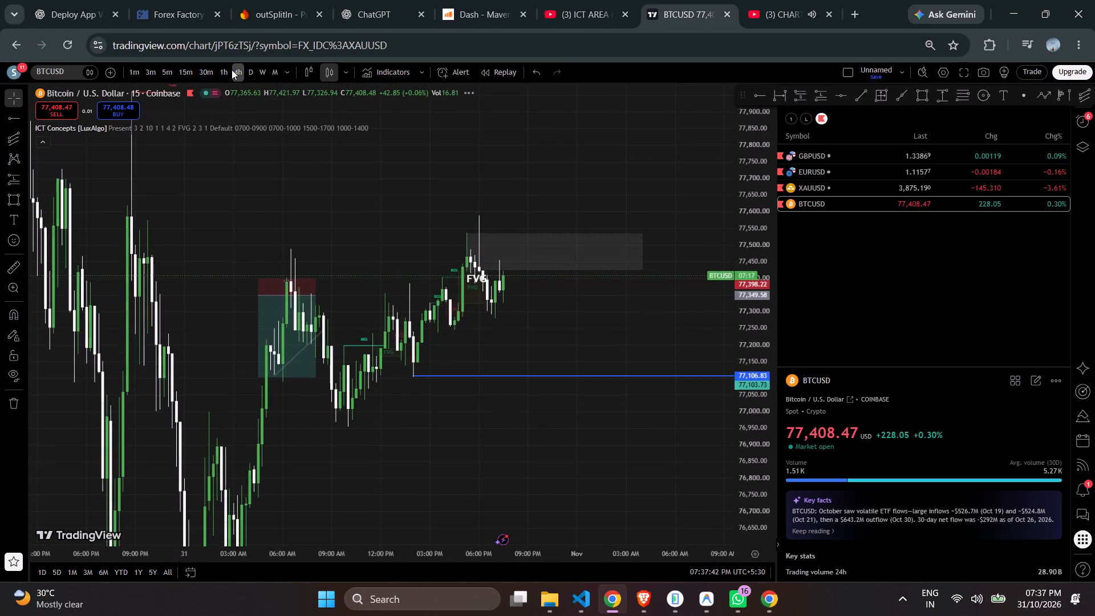
scroll(585, 201, up, 2)
click(221, 71)
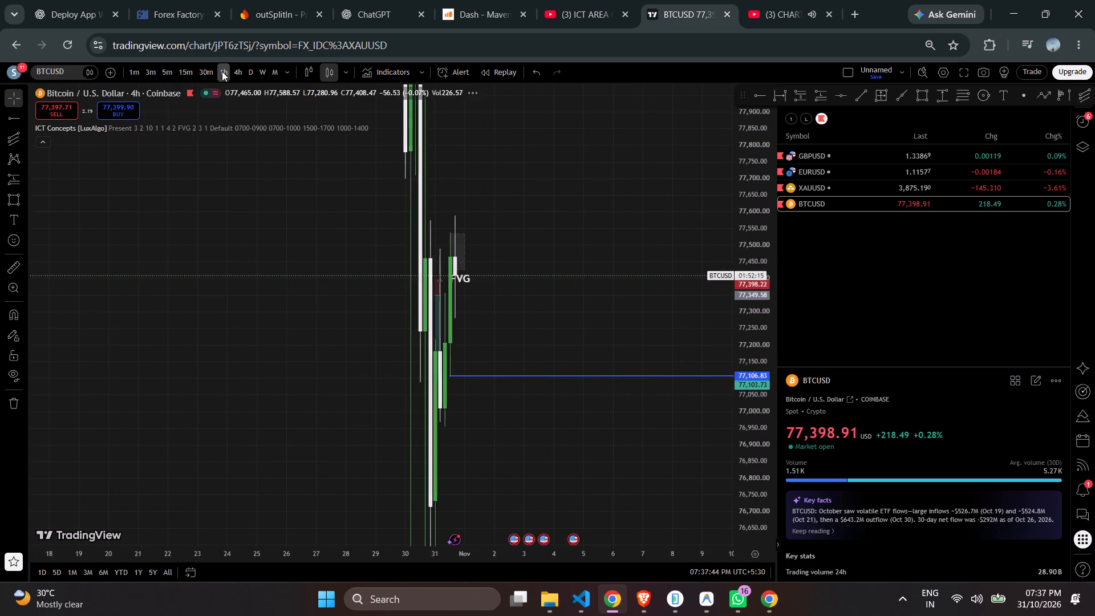
click(201, 71)
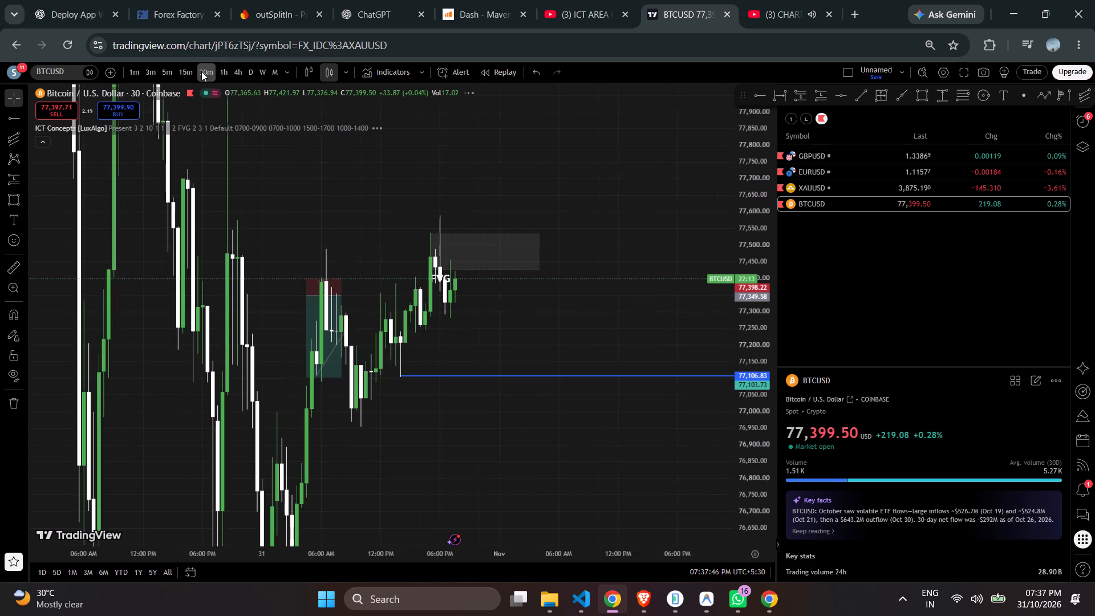
scroll(217, 90, up, 4)
drag(749, 333, 748, 181)
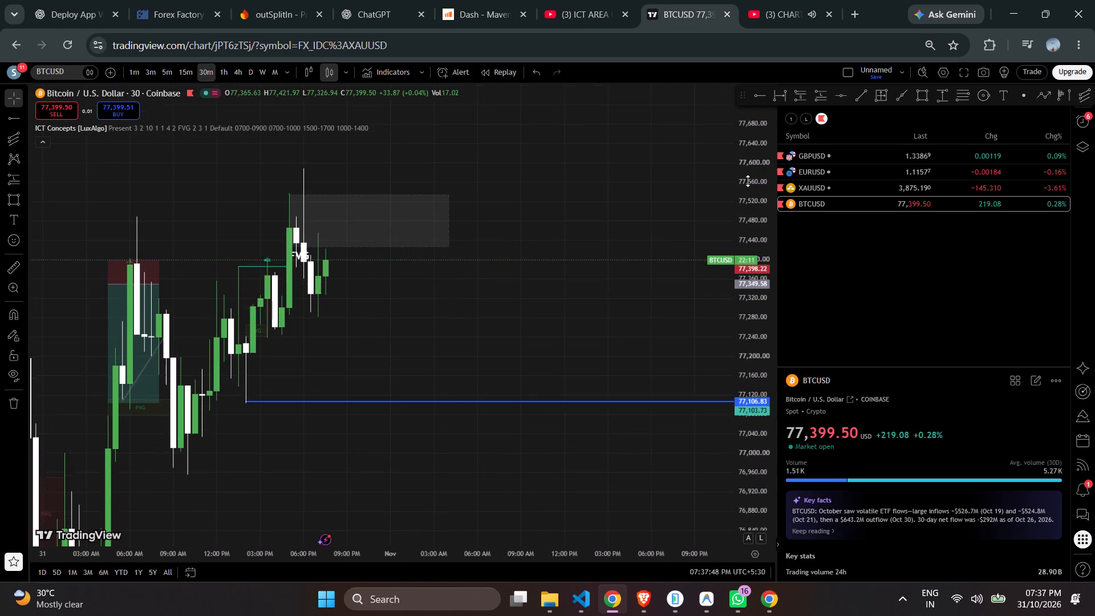
drag(748, 181, 748, 185)
scroll(663, 228, up, 2)
drag(578, 245, 765, 225)
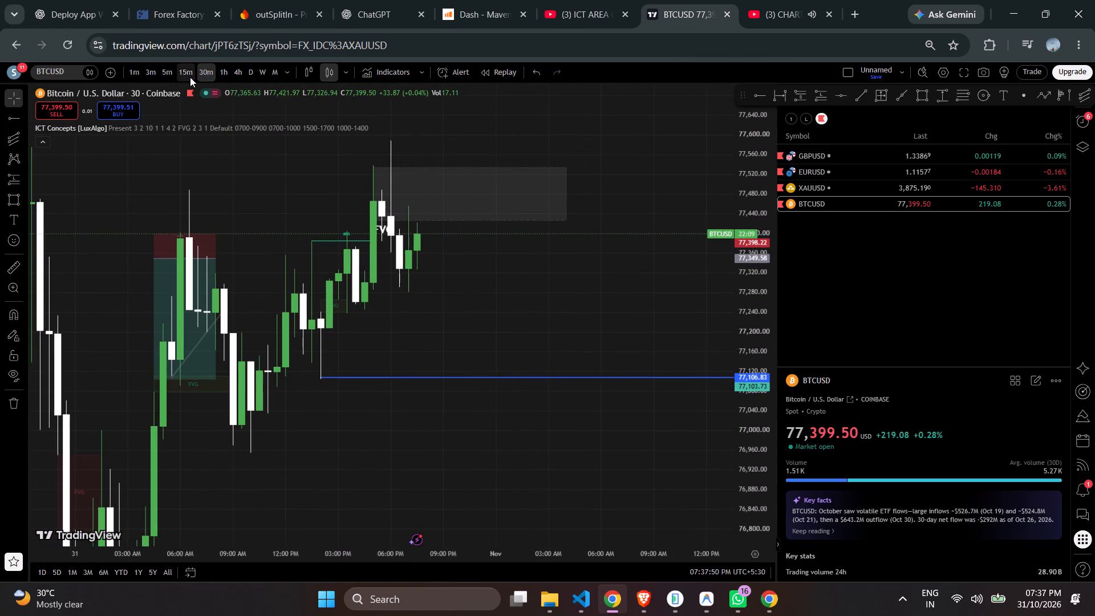
Switch to the 15-minute timeframe and move the blue horizontal ray to the 31 Oct 10:00 AM swing low at about 76,953.
click(188, 76)
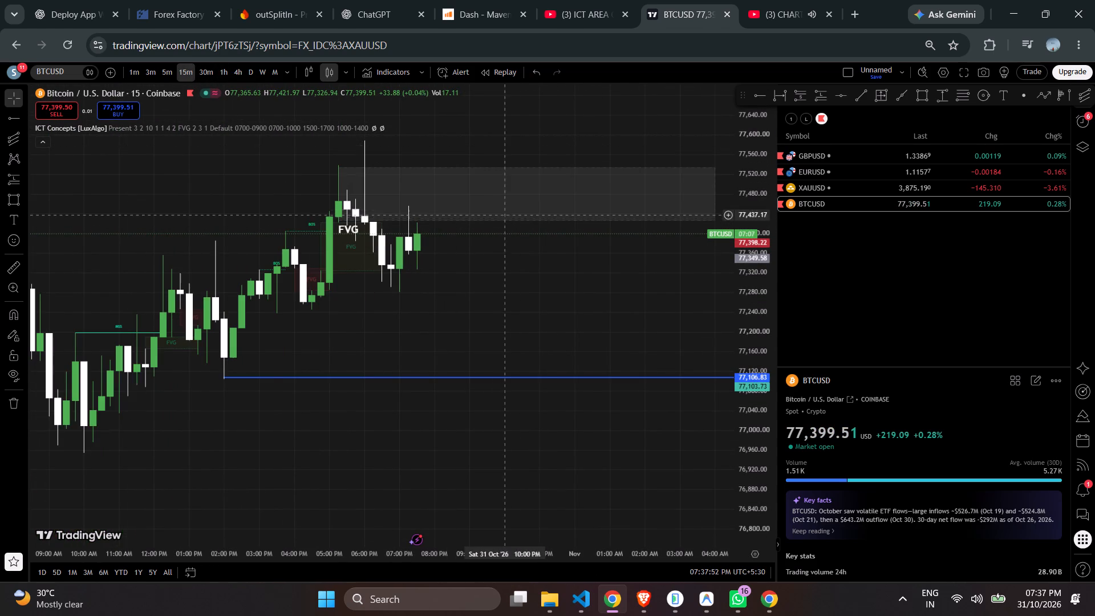
scroll(510, 214, down, 4)
drag(554, 322, 476, 289)
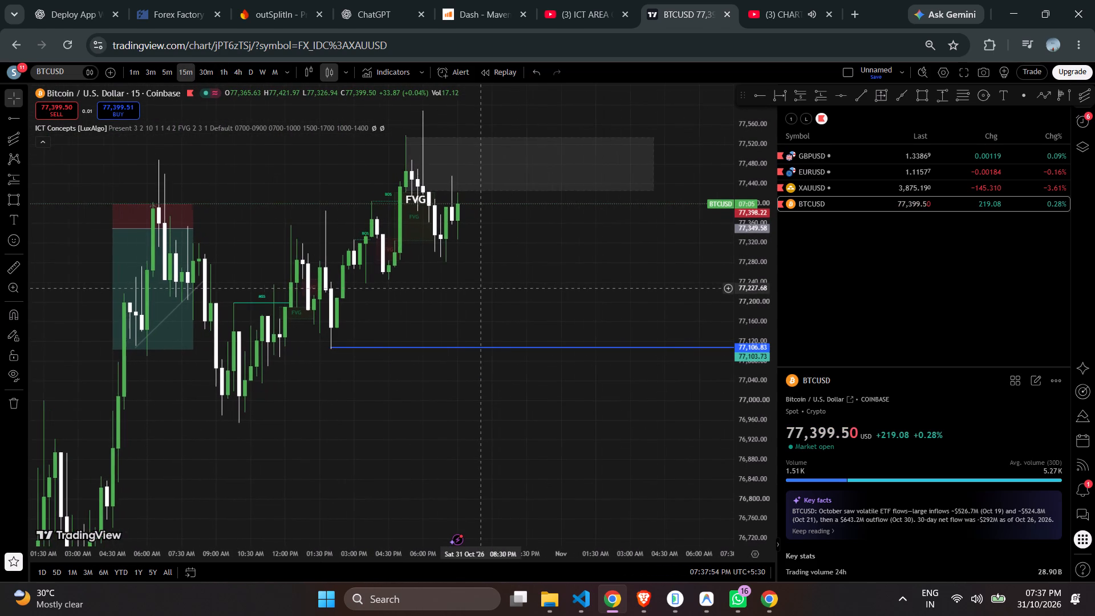
drag(476, 289, 460, 279)
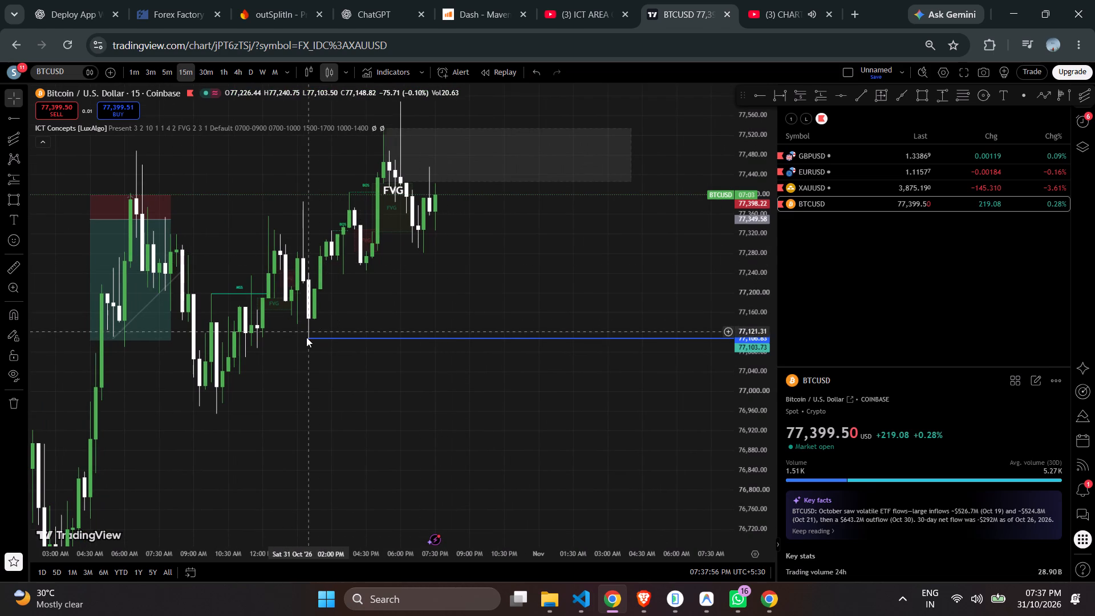
drag(306, 339, 216, 415)
Examine the wider 15-minute BTCUSD price action across 30 and 31 Oct, including the order block levels and FVG zone.
scroll(461, 273, down, 3)
drag(755, 153, 761, 411)
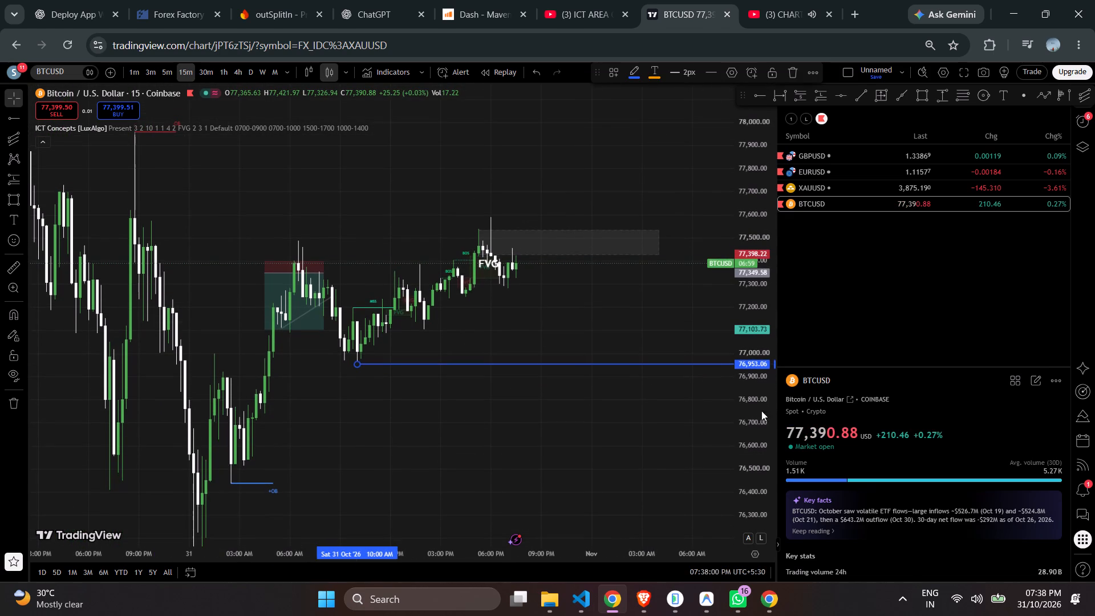
drag(582, 337, 701, 342)
scroll(654, 269, down, 3)
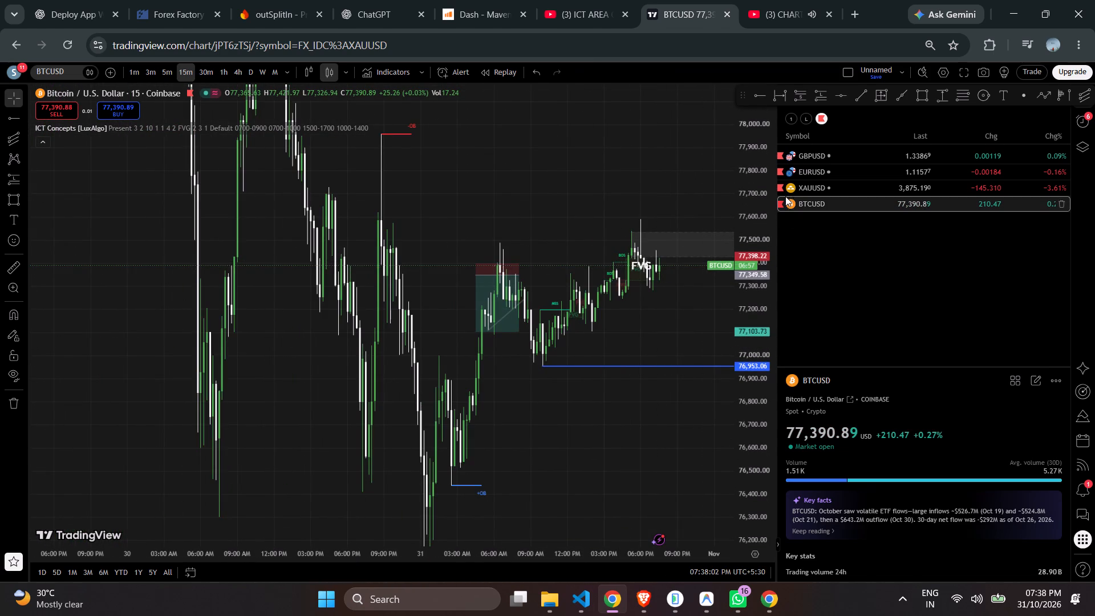
drag(776, 175, 784, 487)
drag(764, 177, 751, 428)
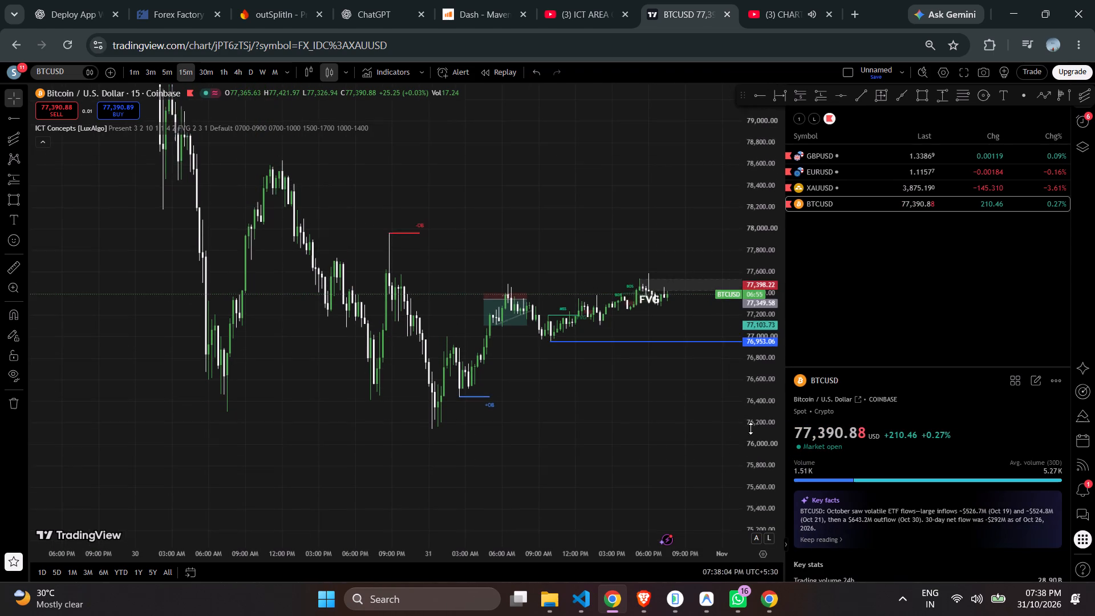
drag(751, 428, 750, 429)
drag(635, 390, 512, 398)
scroll(757, 202, down, 8)
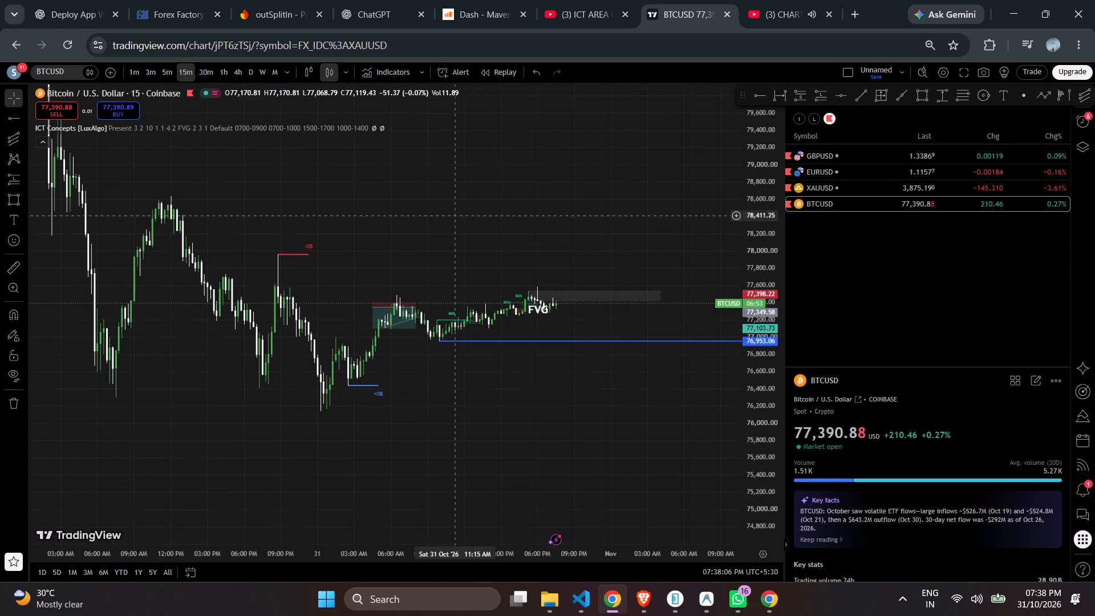
Examine the wider 15-minute BTCUSD price action from 27 to 31 Oct, including the sharp drop and earlier liquidity zones.
scroll(454, 220, down, 8)
drag(756, 133, 763, 366)
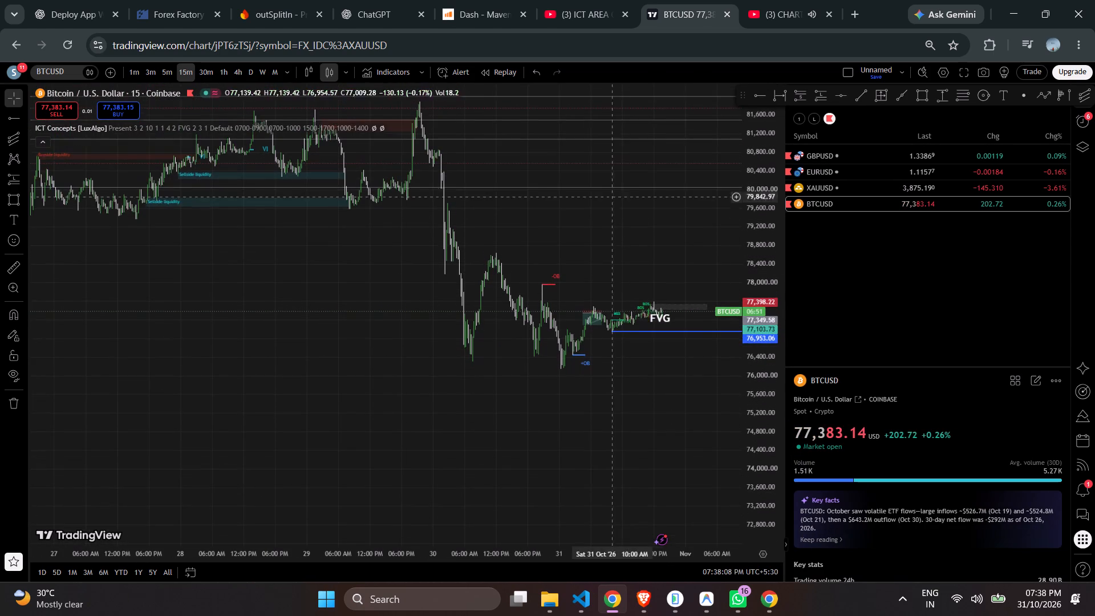
drag(603, 193, 467, 224)
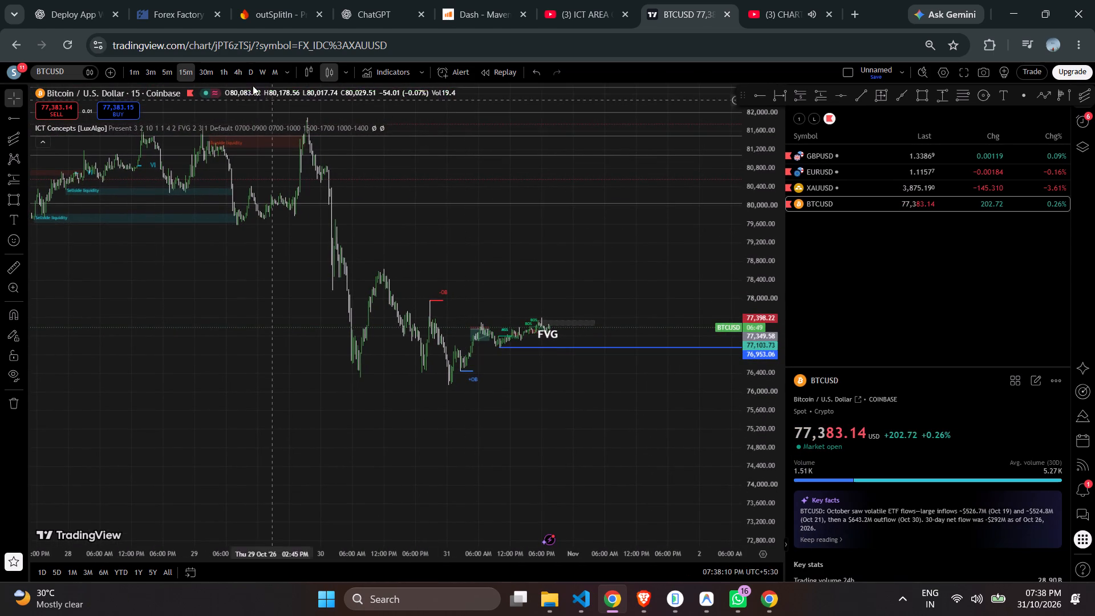
Switch to the daily timeframe and examine BTCUSD's October decline around the red FVG zones and the blue ray.
click(247, 72)
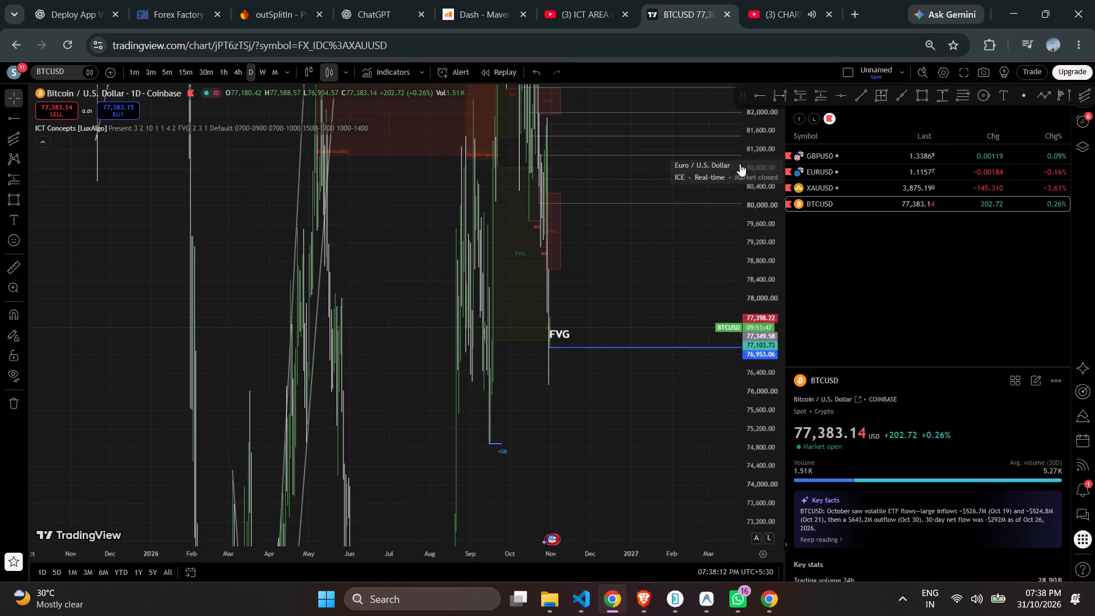
drag(752, 148, 754, 439)
scroll(507, 303, up, 7)
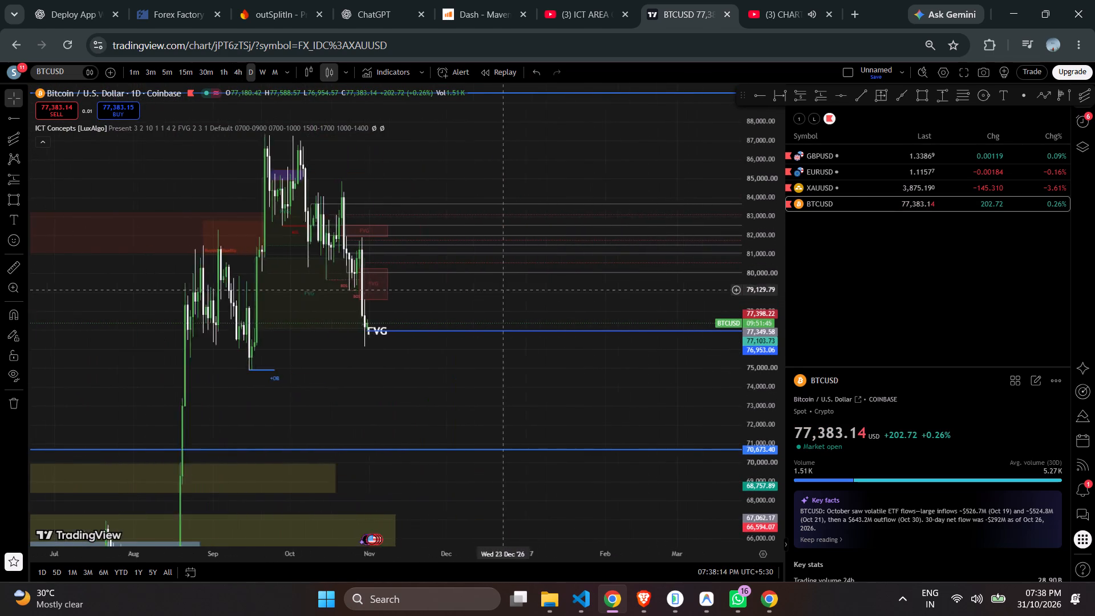
scroll(503, 290, up, 1)
drag(400, 359, 521, 367)
scroll(523, 365, up, 4)
drag(370, 376, 486, 396)
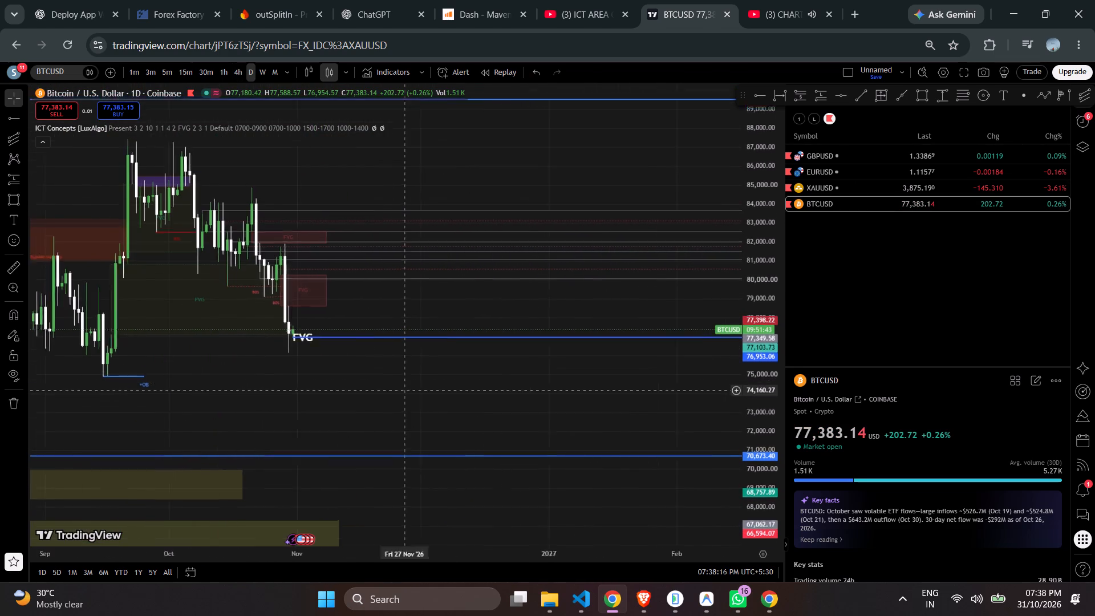
drag(486, 396, 544, 394)
scroll(526, 379, up, 6)
drag(751, 347, 748, 263)
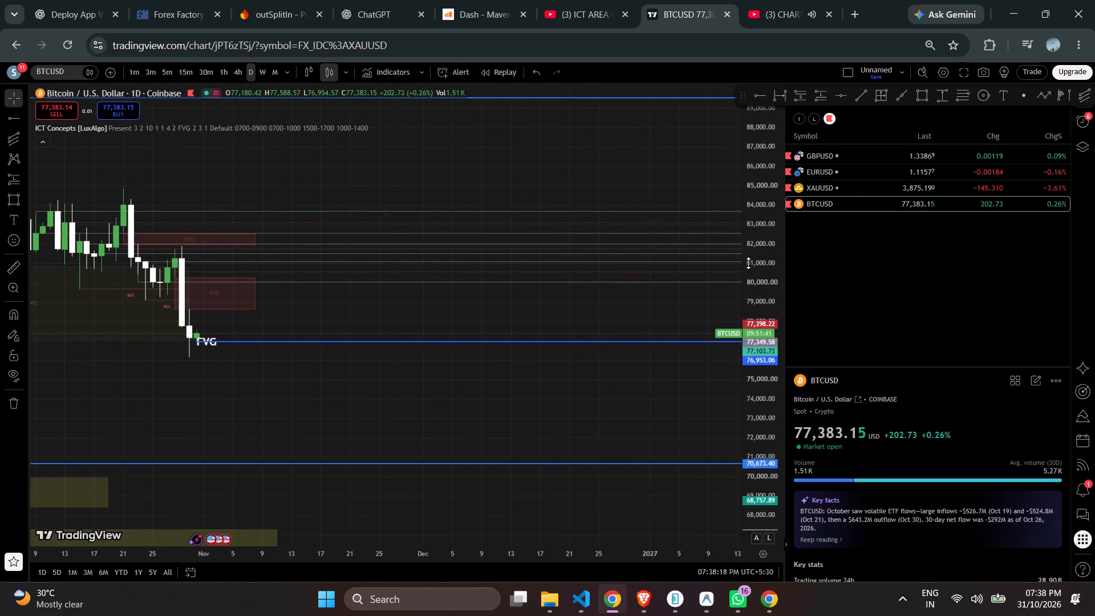
drag(748, 263, 774, 199)
drag(412, 318, 567, 309)
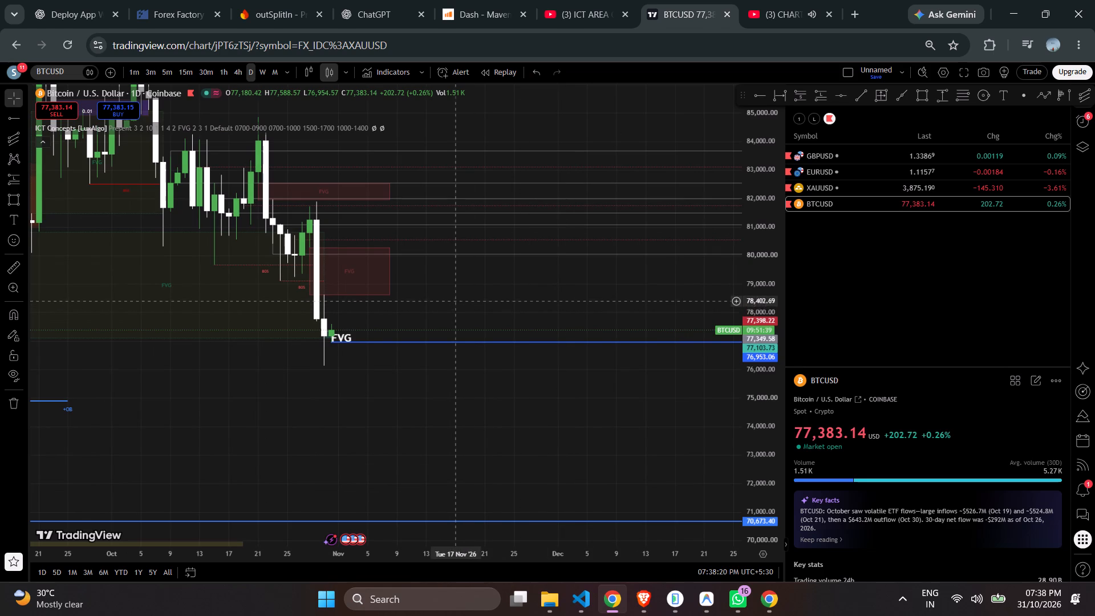
drag(465, 311, 522, 330)
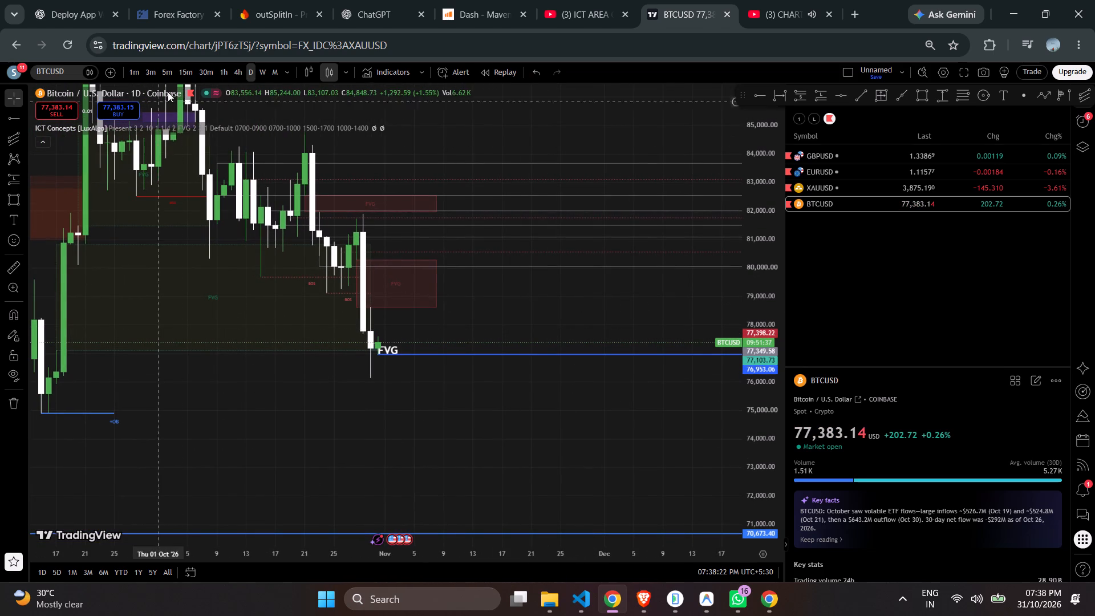
Examine BTCUSD on the 4-hour and 1-hour timeframes, from the 30 Oct drop to the recent swings above the sellside liquidity zone.
click(234, 68)
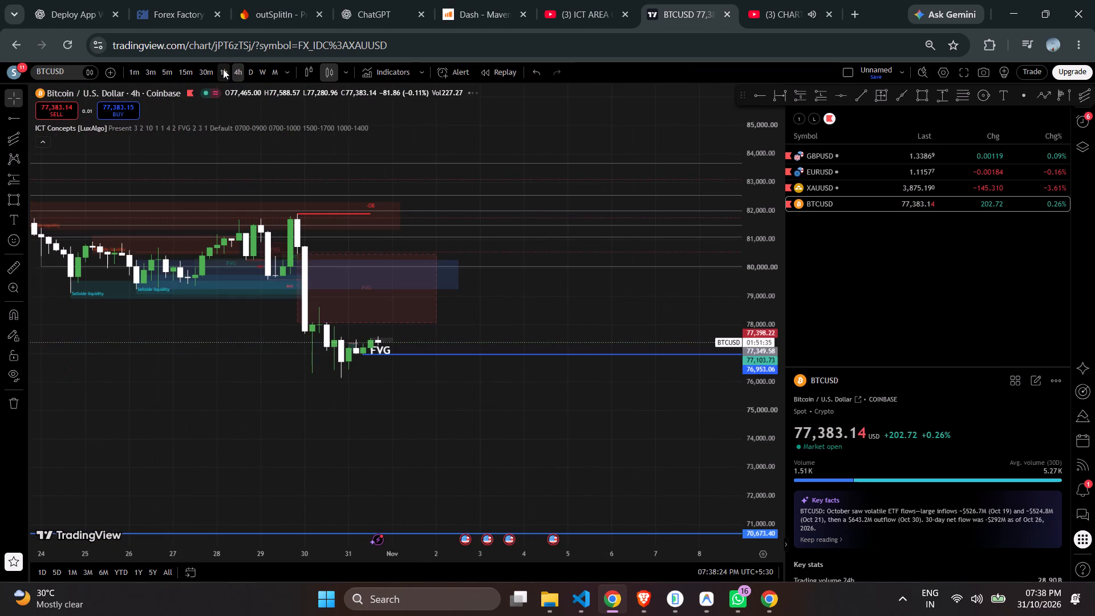
click(223, 69)
right_click(582, 309)
click(613, 302)
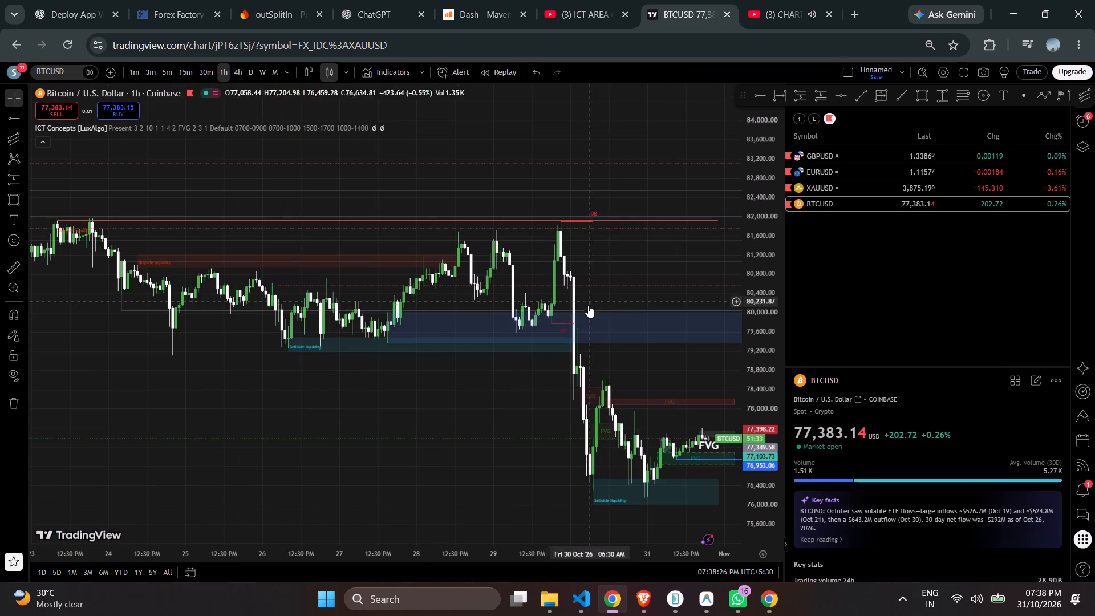
drag(457, 415, 322, 339)
drag(751, 423, 747, 279)
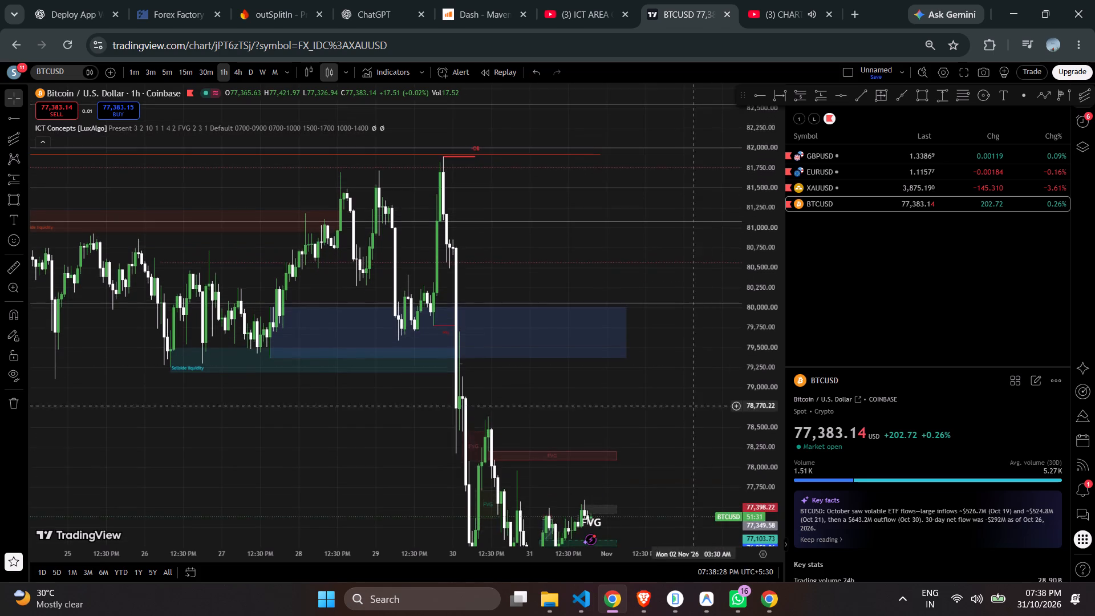
drag(689, 415, 717, 123)
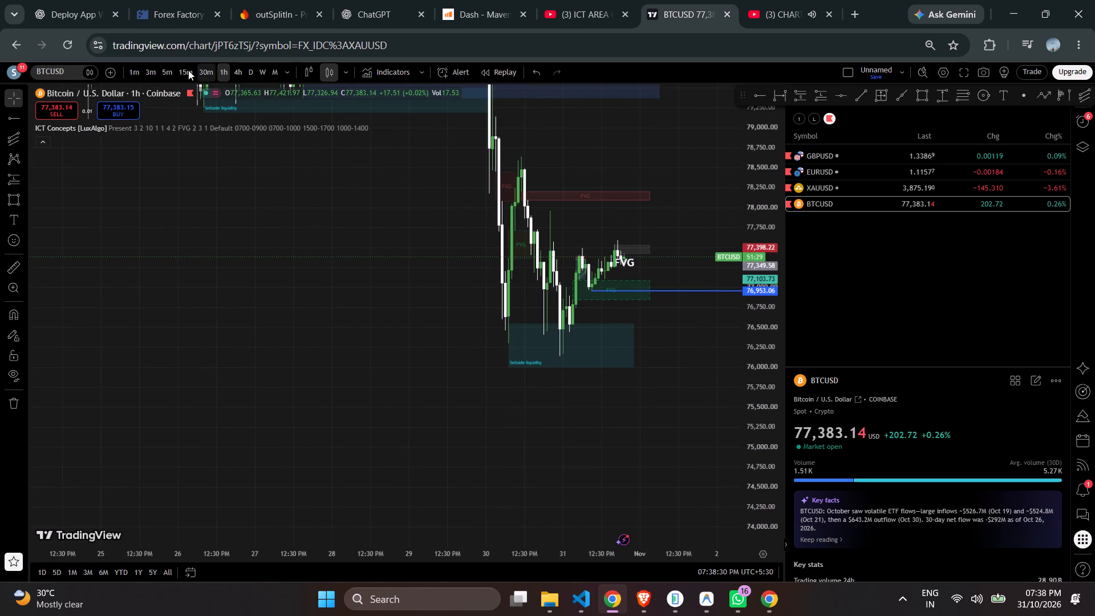
Switch to the 15-minute timeframe and examine the 31 Oct candles closely, from the 76,953 swing low up to the grey FVG zone.
click(180, 67)
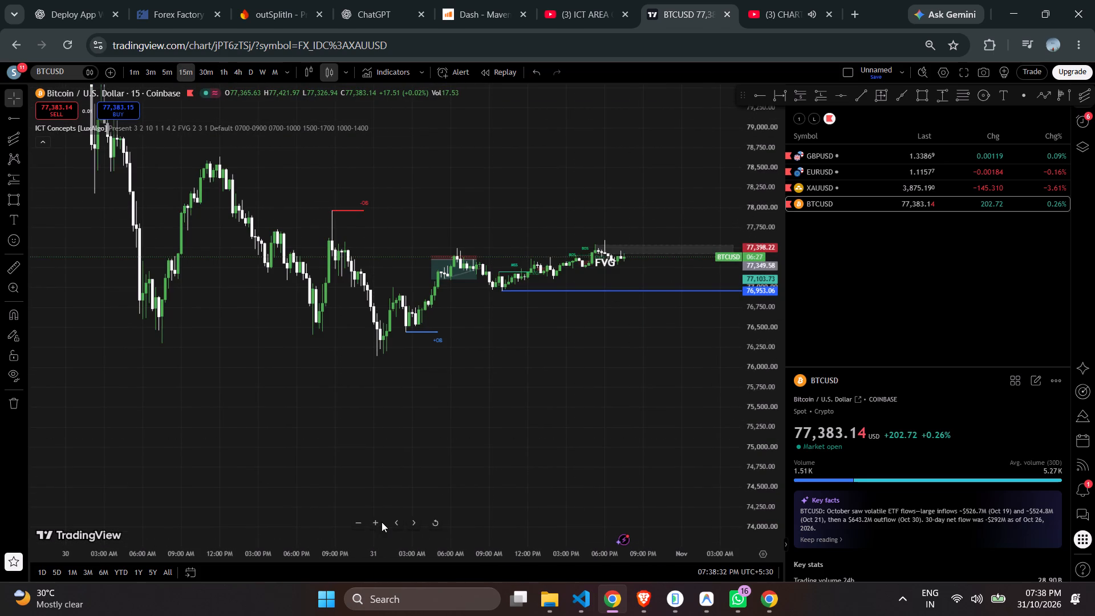
double_click(374, 521)
drag(753, 434, 755, 426)
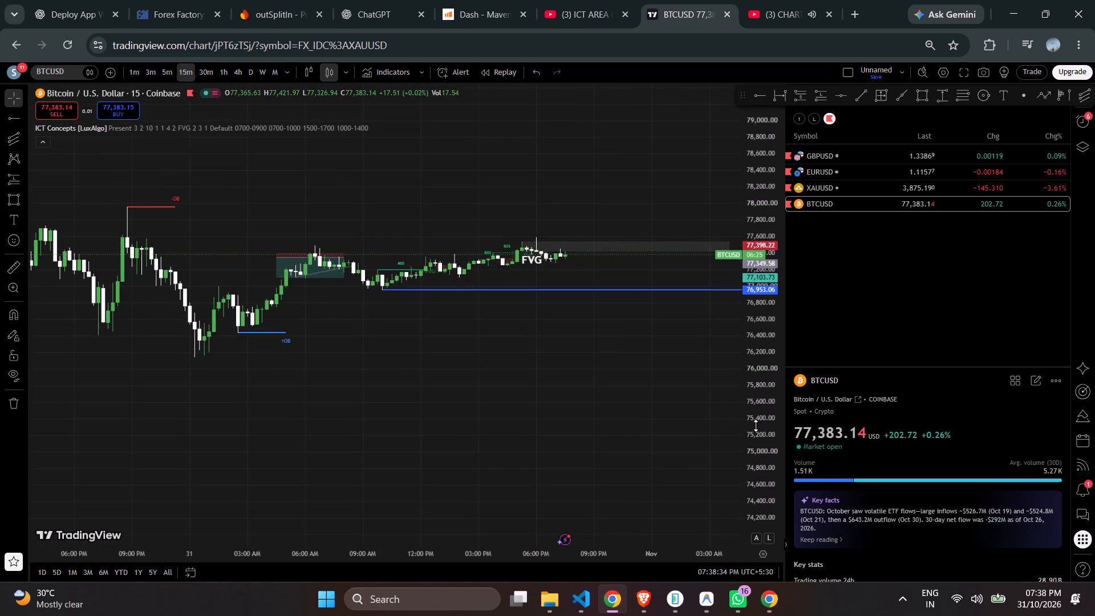
drag(757, 425, 759, 210)
drag(772, 472, 797, 166)
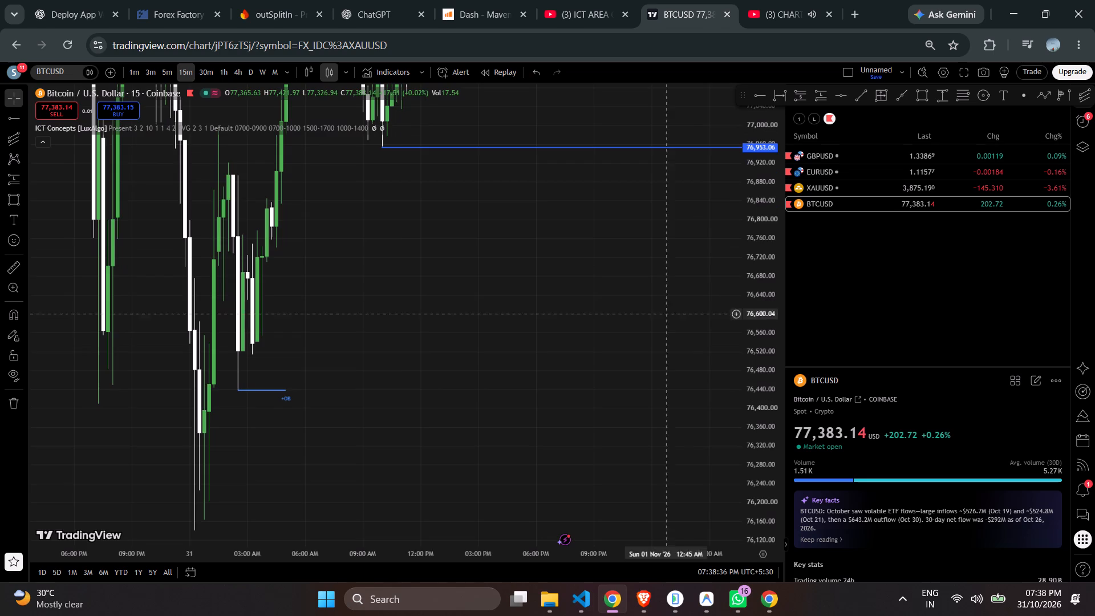
drag(640, 371, 606, 466)
drag(593, 318, 538, 580)
drag(754, 433, 756, 333)
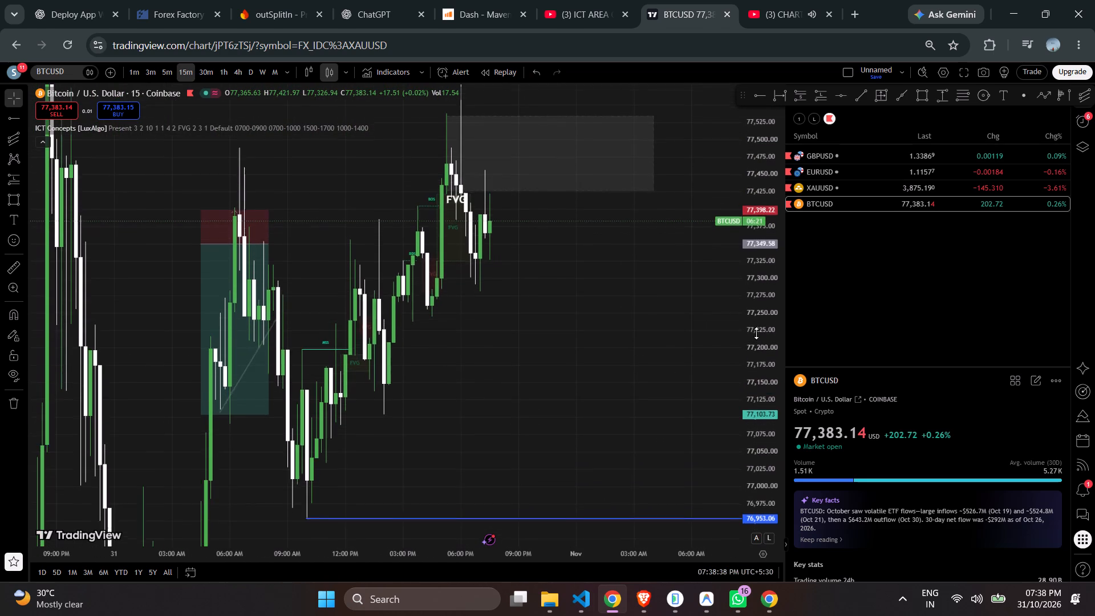
drag(756, 333, 756, 331)
scroll(644, 339, up, 2)
drag(575, 348, 668, 339)
scroll(662, 335, up, 2)
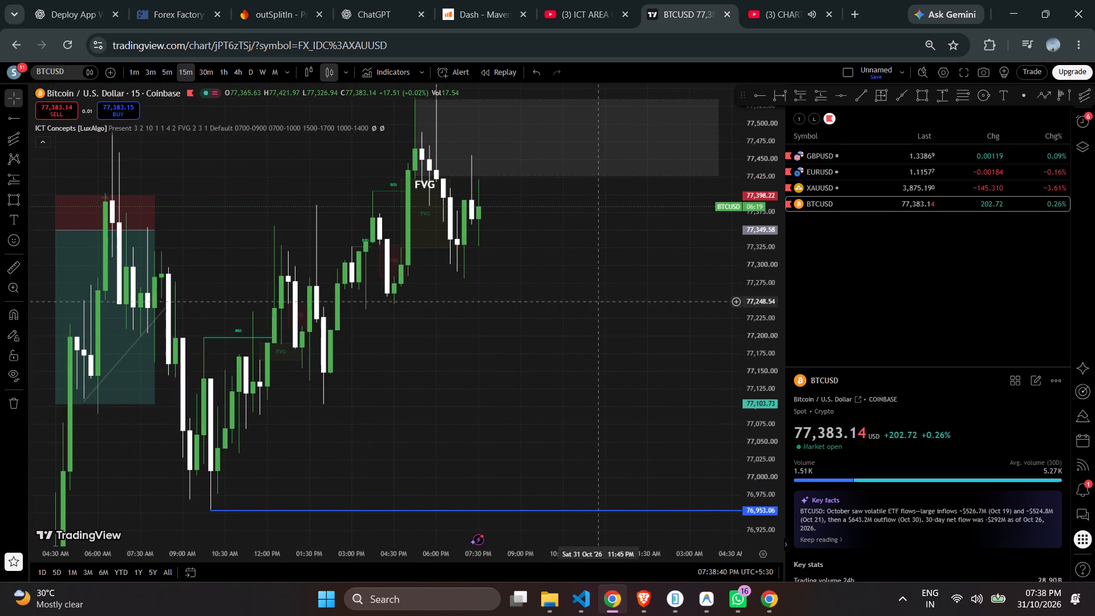
drag(591, 299, 655, 285)
scroll(647, 286, up, 2)
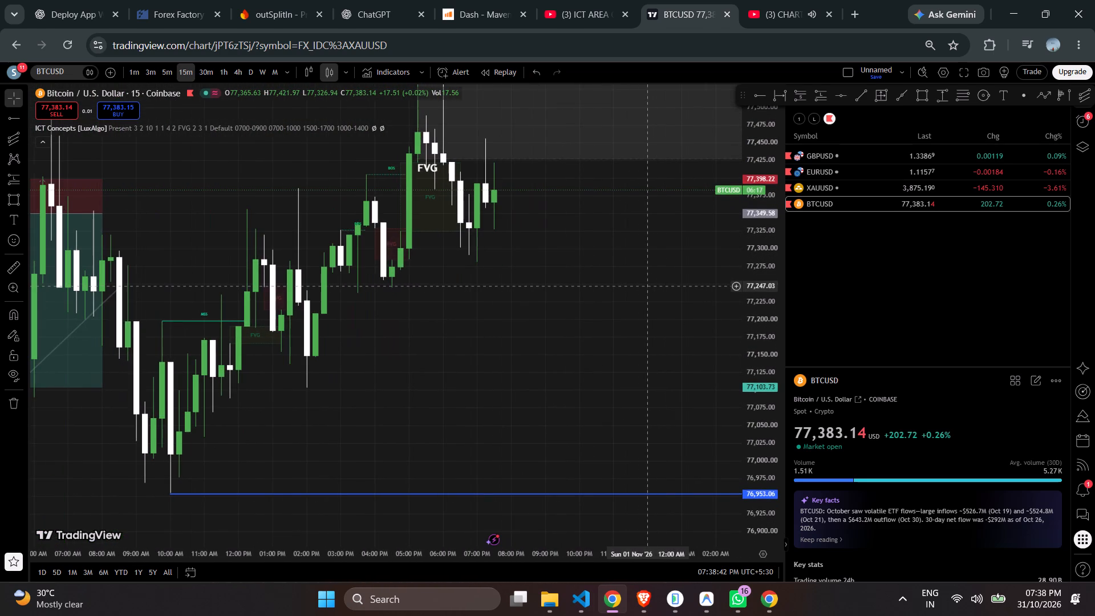
Switch to the ICT Area of Interest Advanced Masterclass #2 video and raise its volume.
click(591, 0)
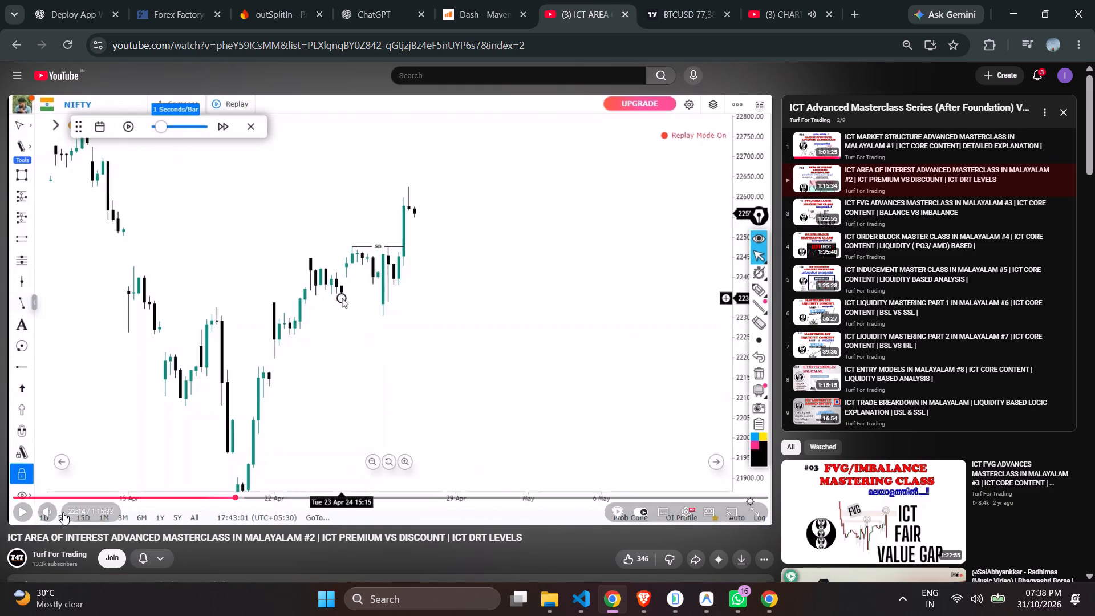
click(70, 510)
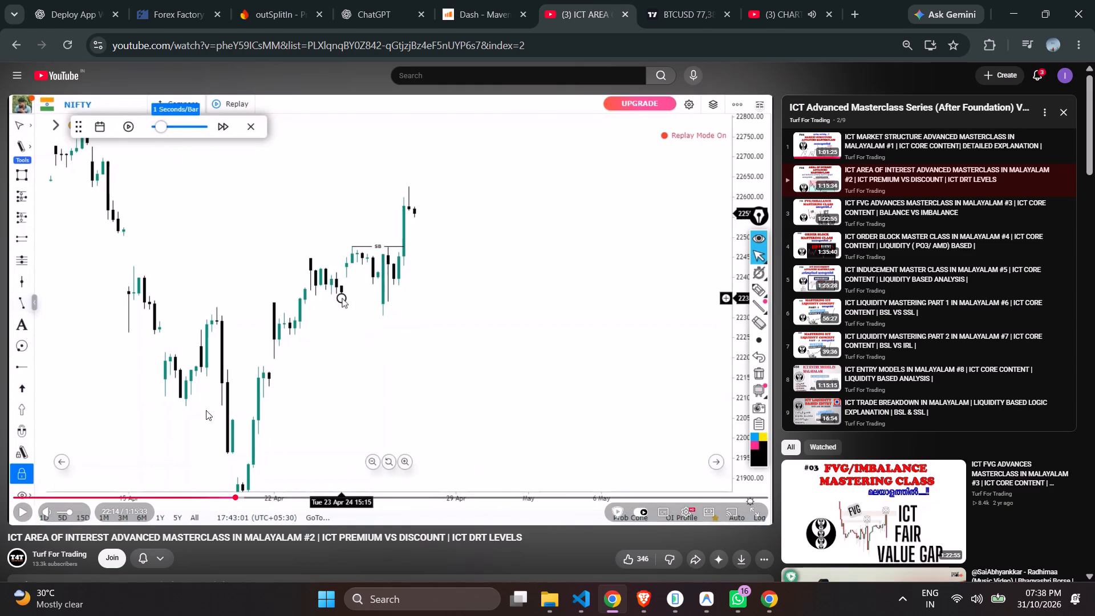
click(77, 512)
Switch to the Chart Patterns & Traps video, adjust its volume and review the Head & Shoulders slide from about 4:16.
click(759, 5)
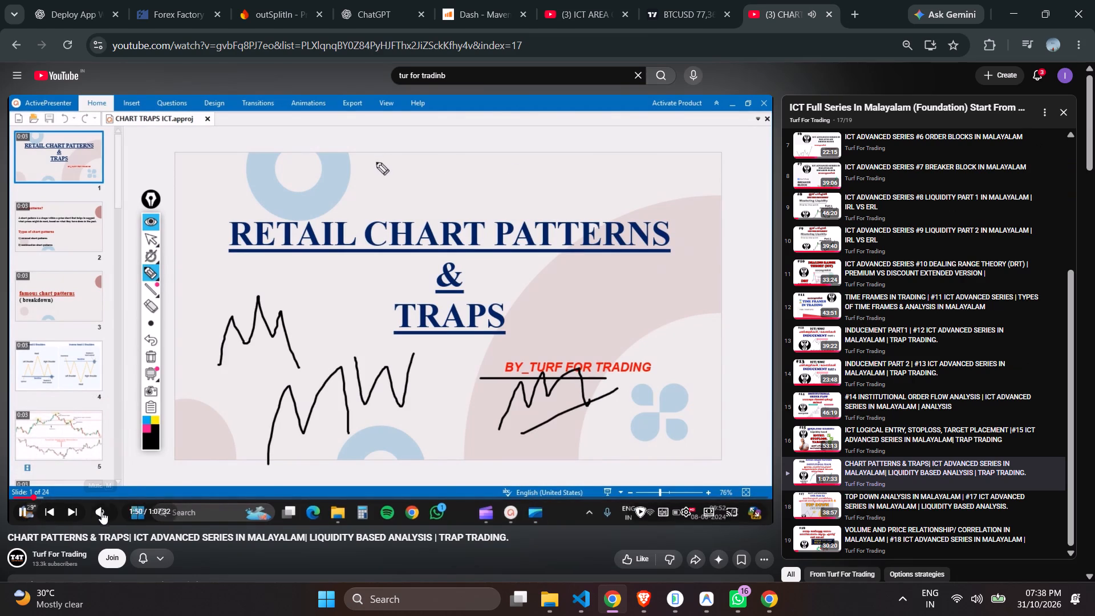
click(121, 512)
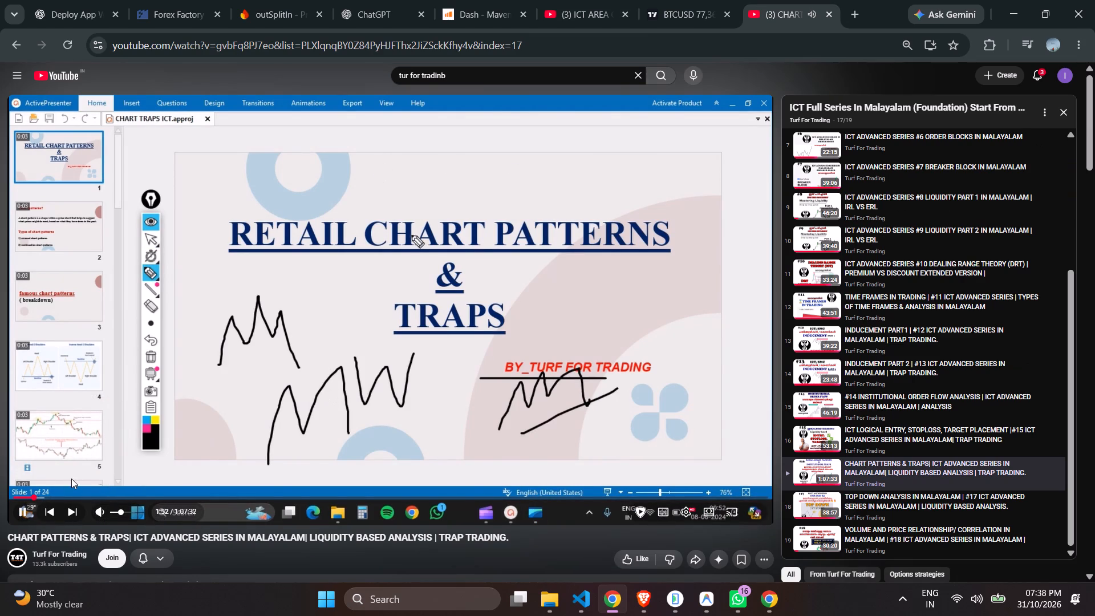
click(99, 495)
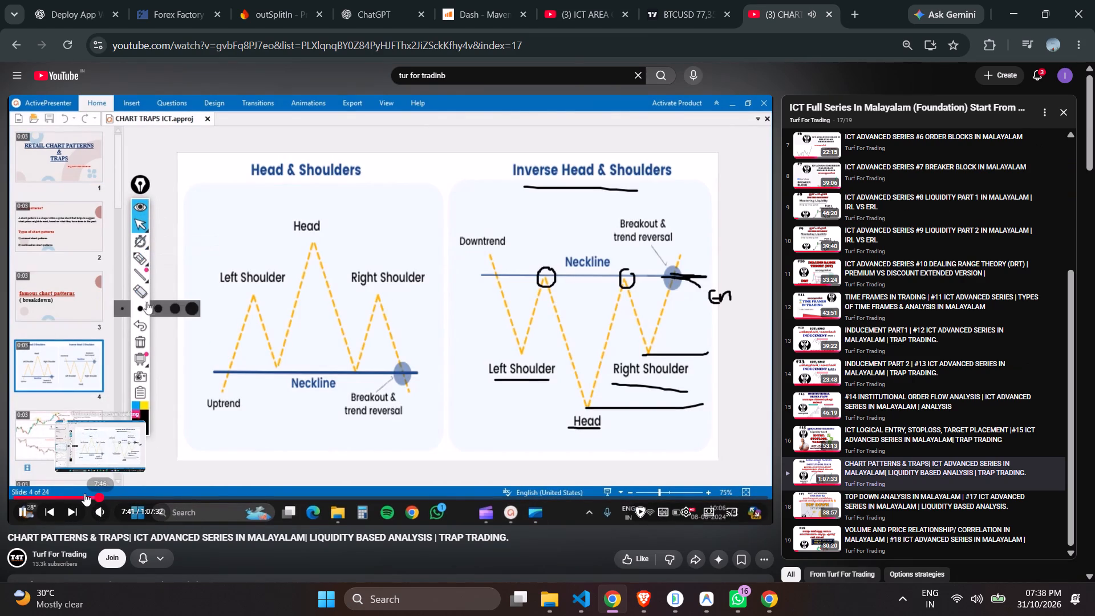
click(76, 494)
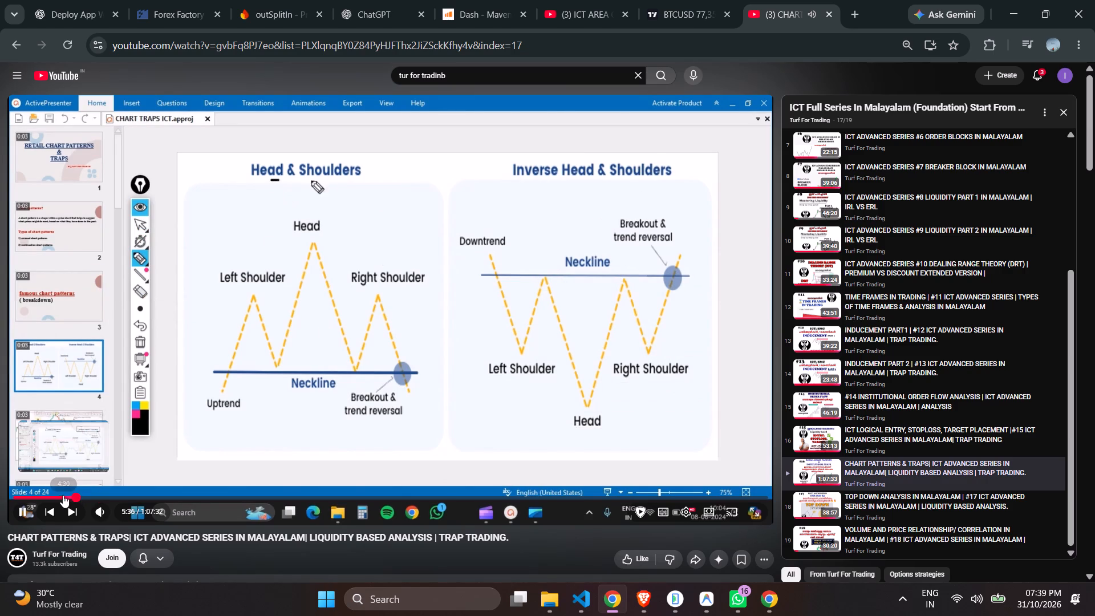
click(61, 497)
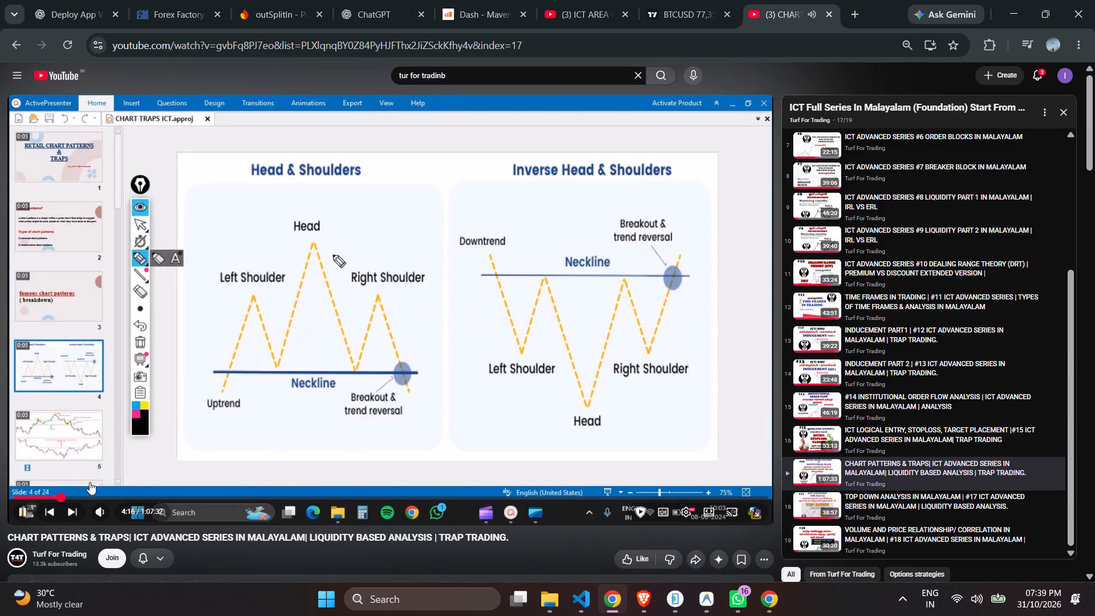
click(121, 512)
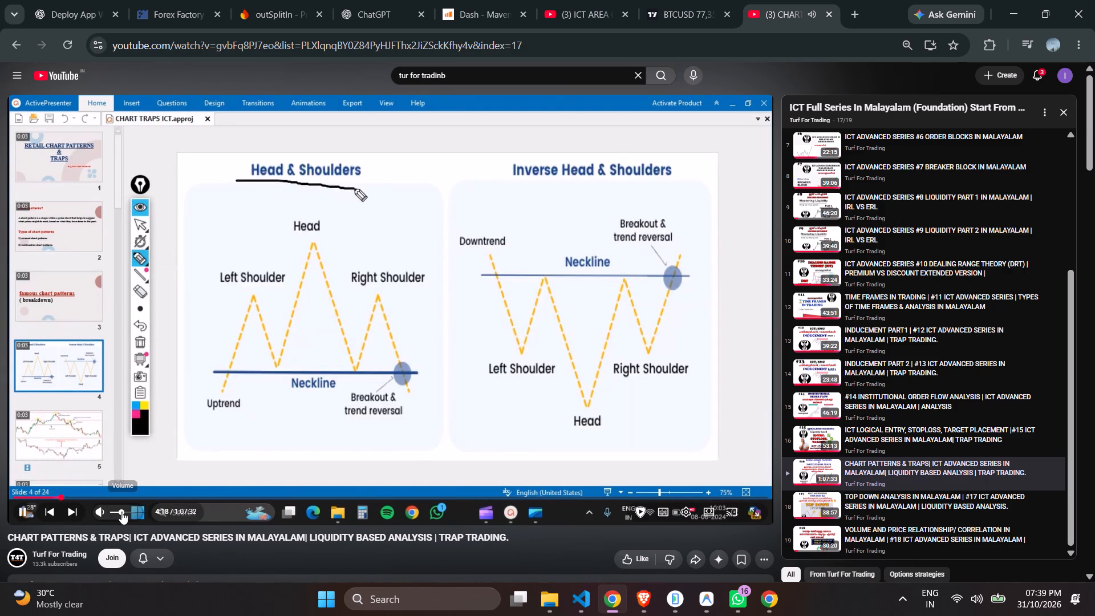
Skip ahead in the Chart Patterns & Traps video to view the triangle, double-top and NIFTY replay examples from about 44 minutes onward.
click(510, 496)
click(530, 503)
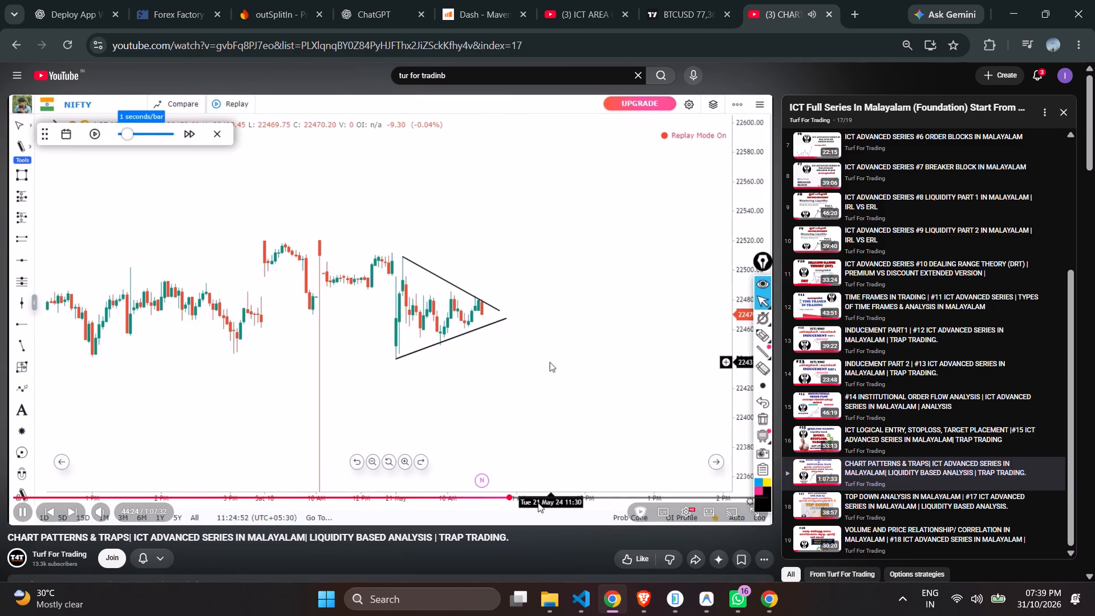
click(545, 499)
click(562, 496)
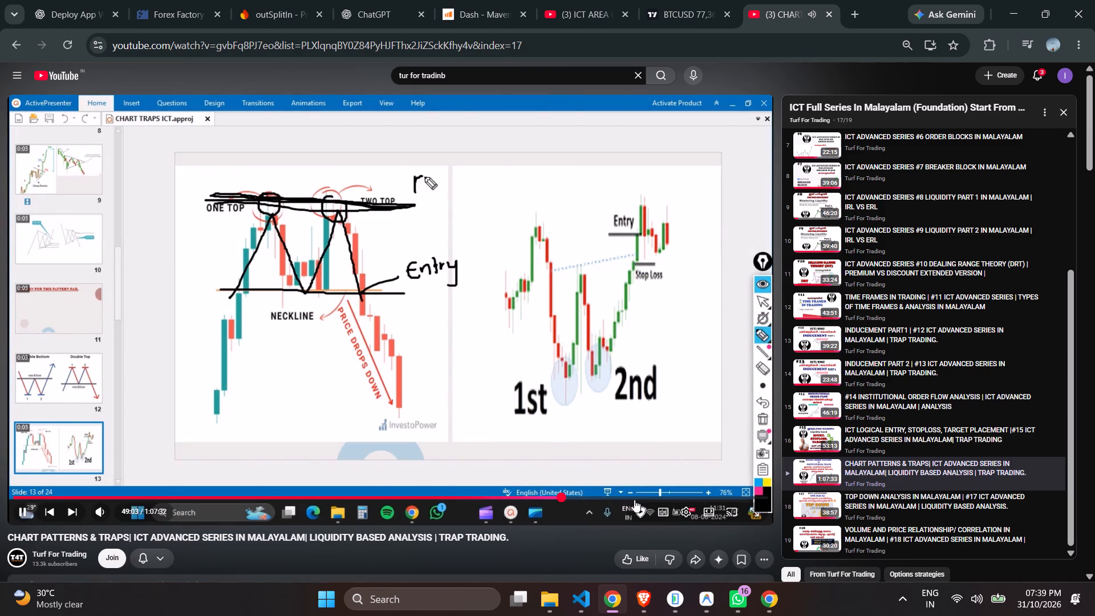
click(611, 495)
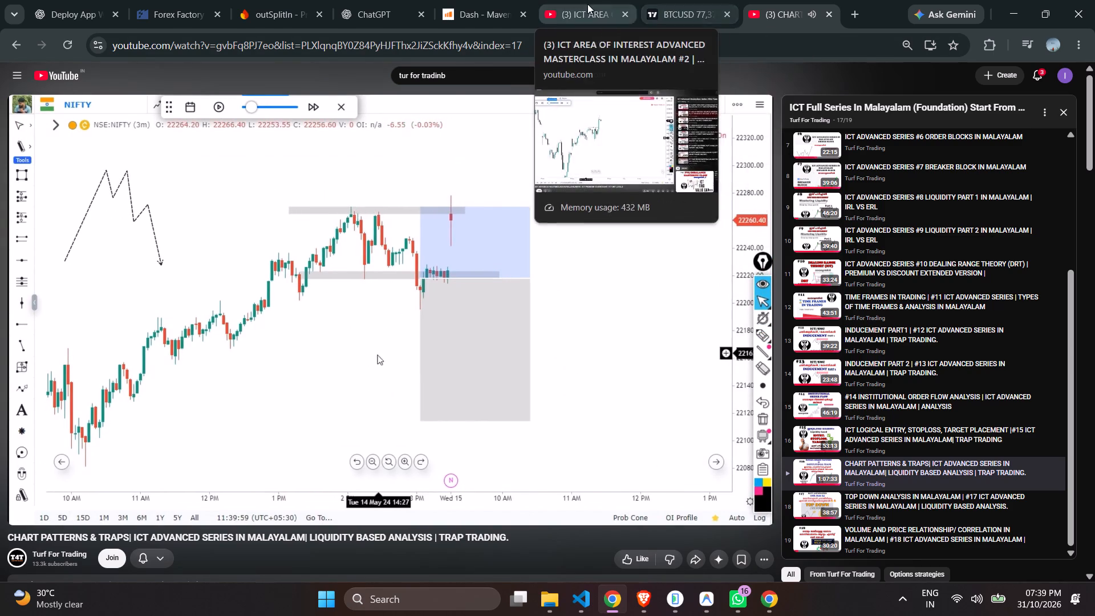
Compare the 15-minute BTCUSD swings around the FVG zone with the NIFTY pattern example in the Chart Patterns & Traps video.
click(654, 3)
scroll(606, 156, down, 2)
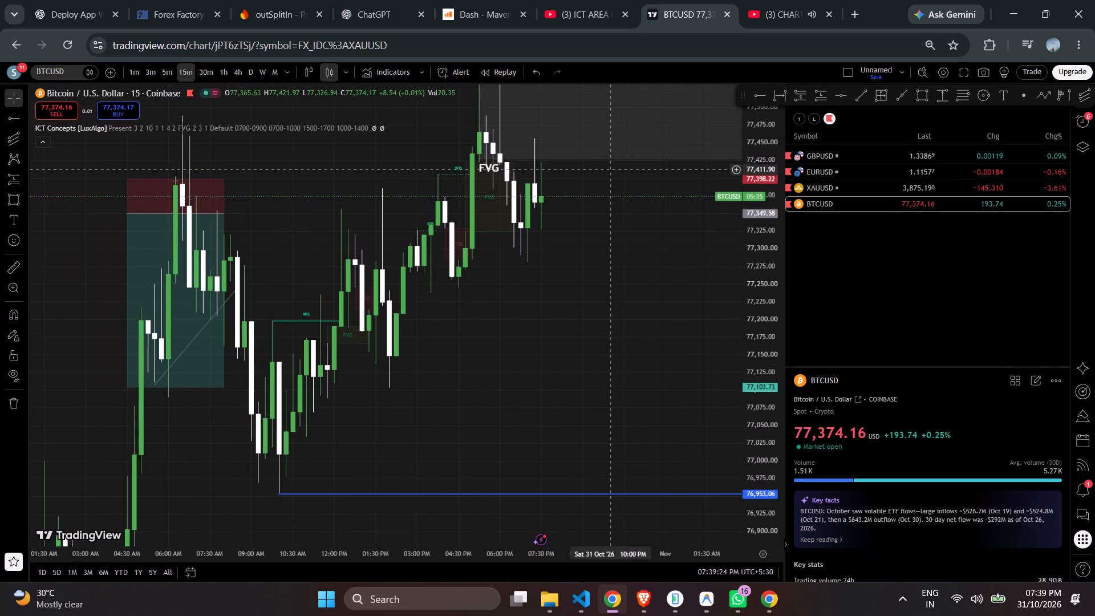
drag(614, 218, 580, 277)
click(784, 9)
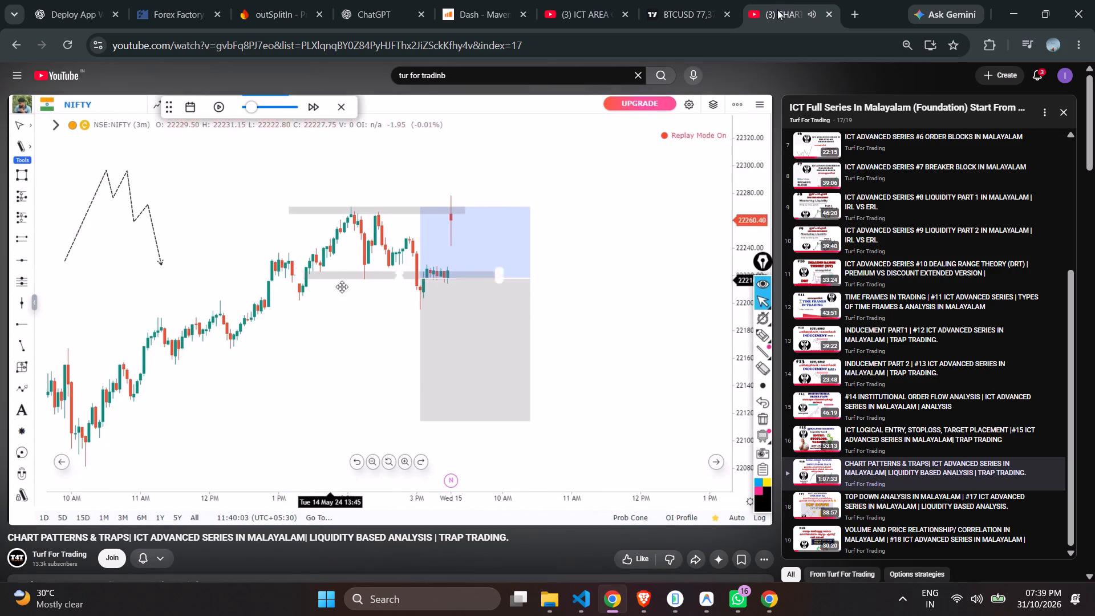
click(679, 5)
scroll(562, 260, up, 4)
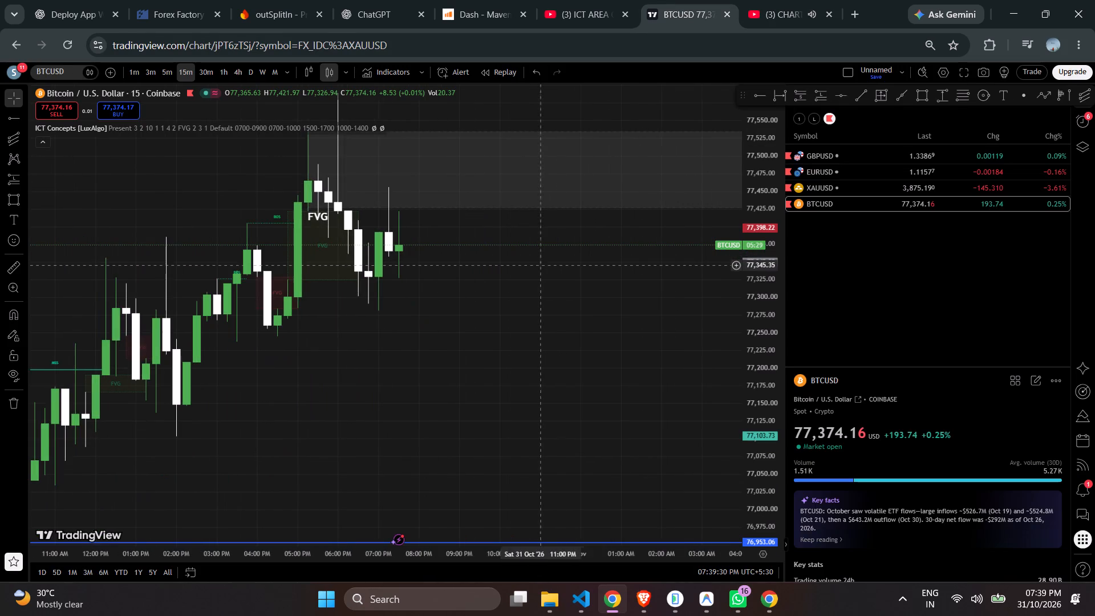
Draw a rising trend line under the 15-minute BTCUSD lows, from about 76,957 at 10:00 AM to about 77,330 near 8:15 PM.
scroll(532, 265, down, 3)
drag(759, 147, 767, 334)
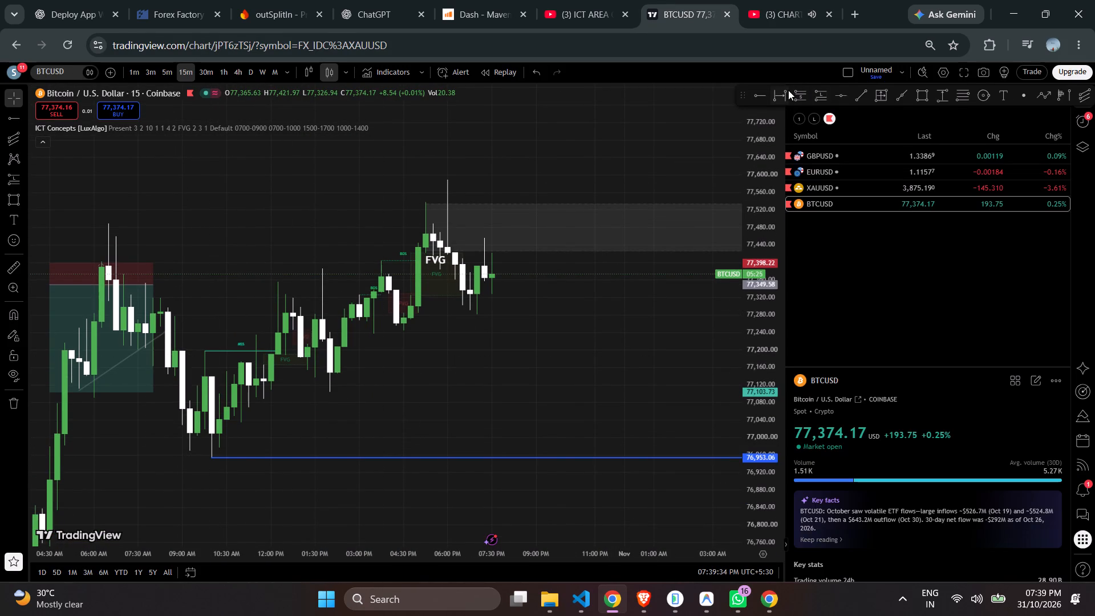
click(858, 98)
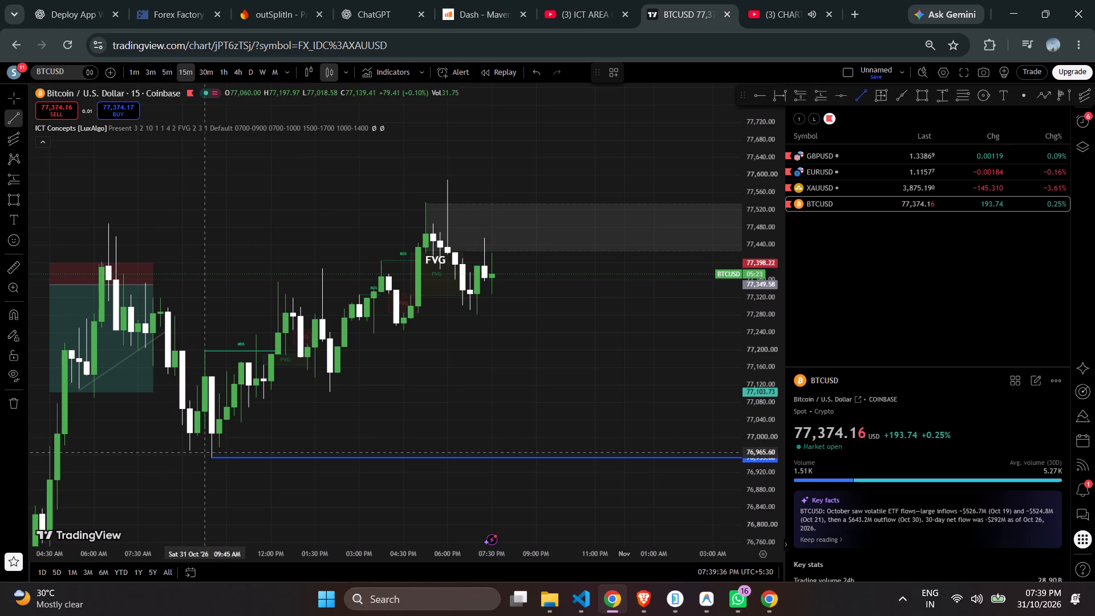
click(213, 456)
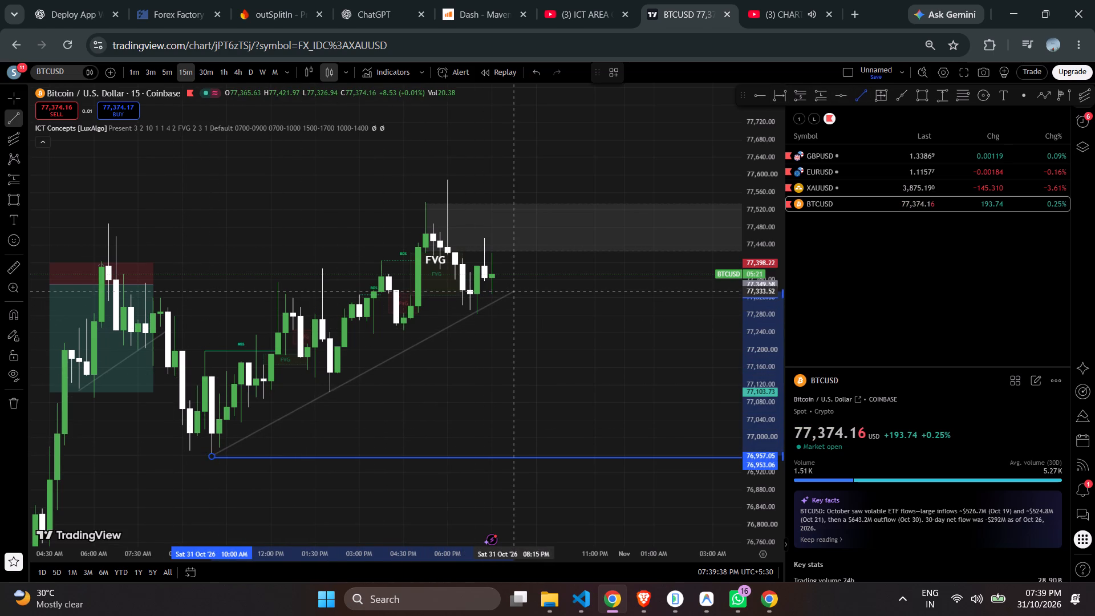
click(521, 294)
drag(354, 488, 362, 487)
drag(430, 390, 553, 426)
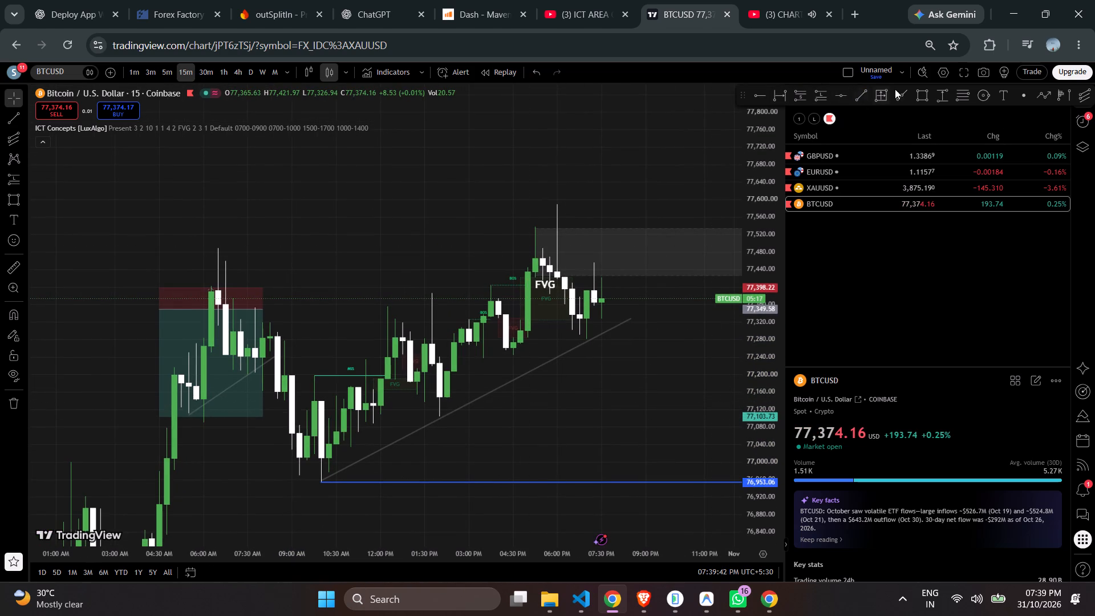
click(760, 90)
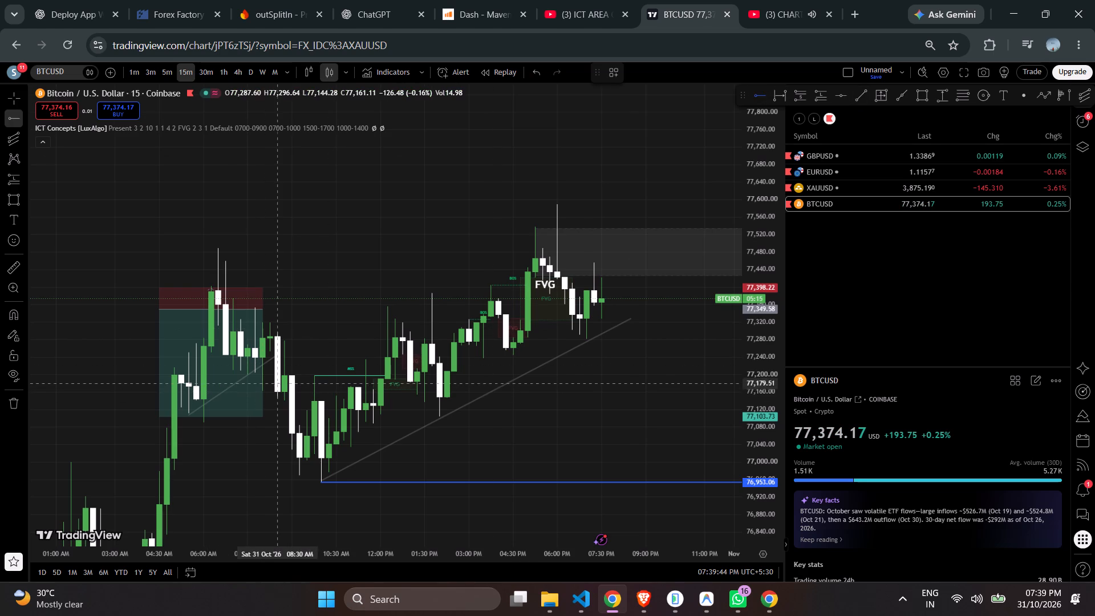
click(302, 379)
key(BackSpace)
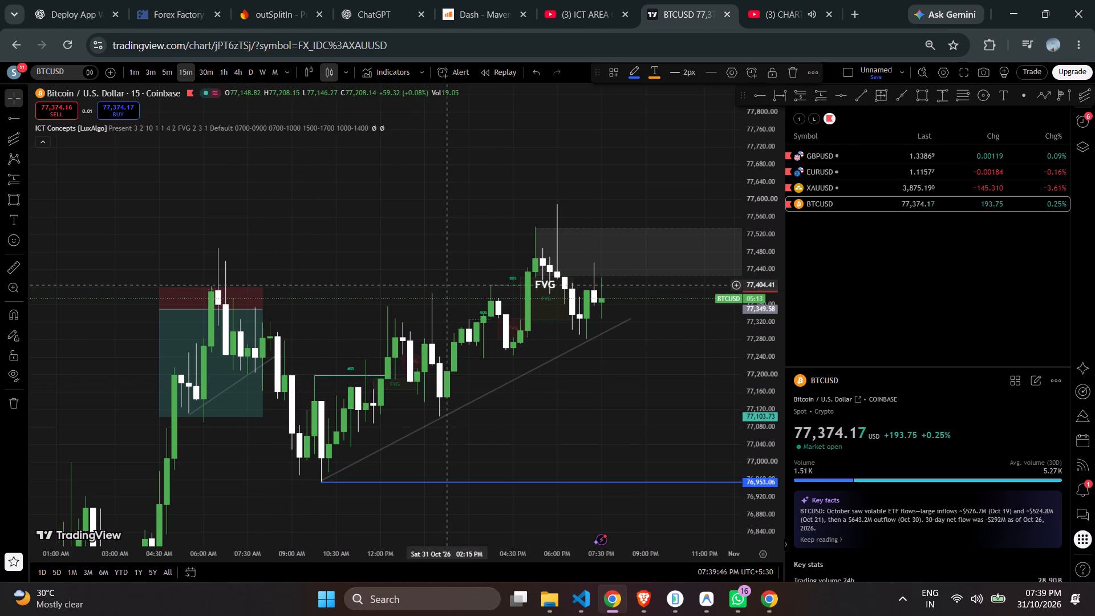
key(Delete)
Draw a rising trend line above the BTCUSD swing highs, from about 77,265 at 9:15 AM to about 77,545 at 6:45 PM.
click(857, 94)
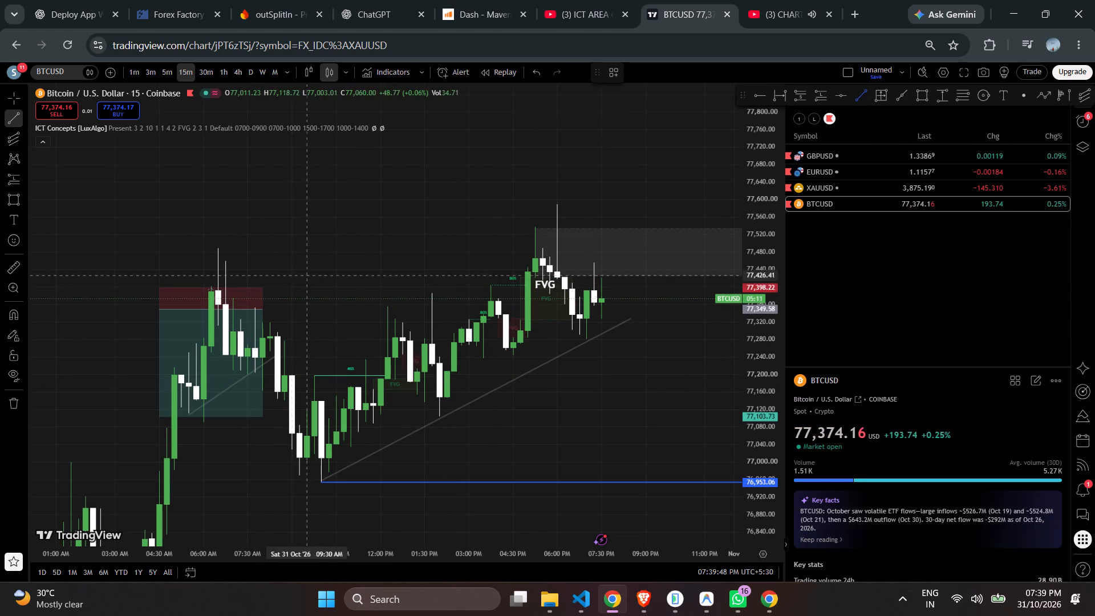
drag(300, 346, 314, 337)
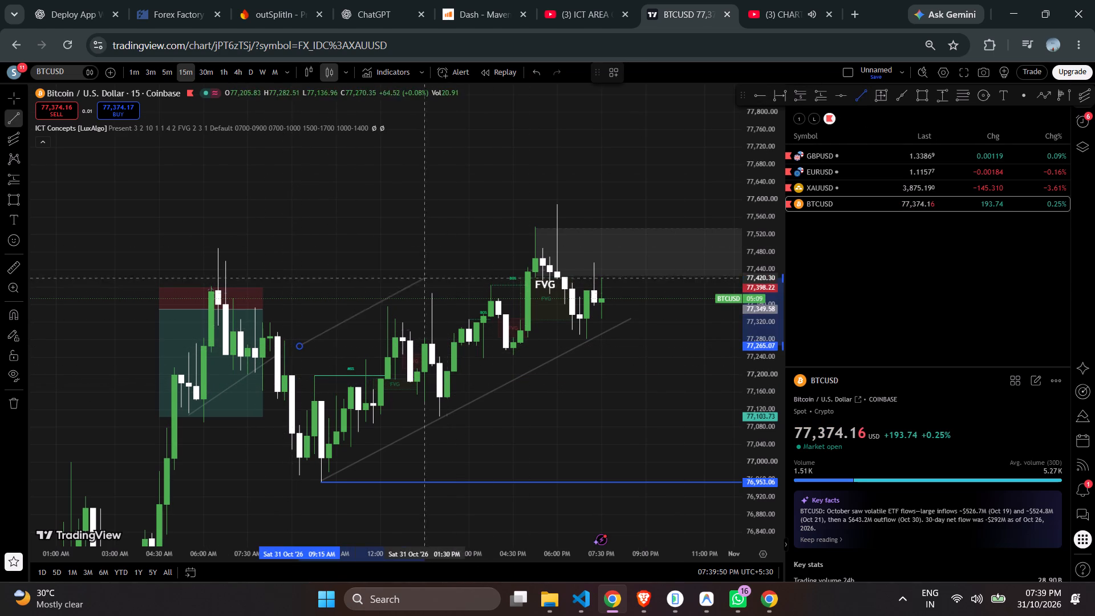
click(579, 224)
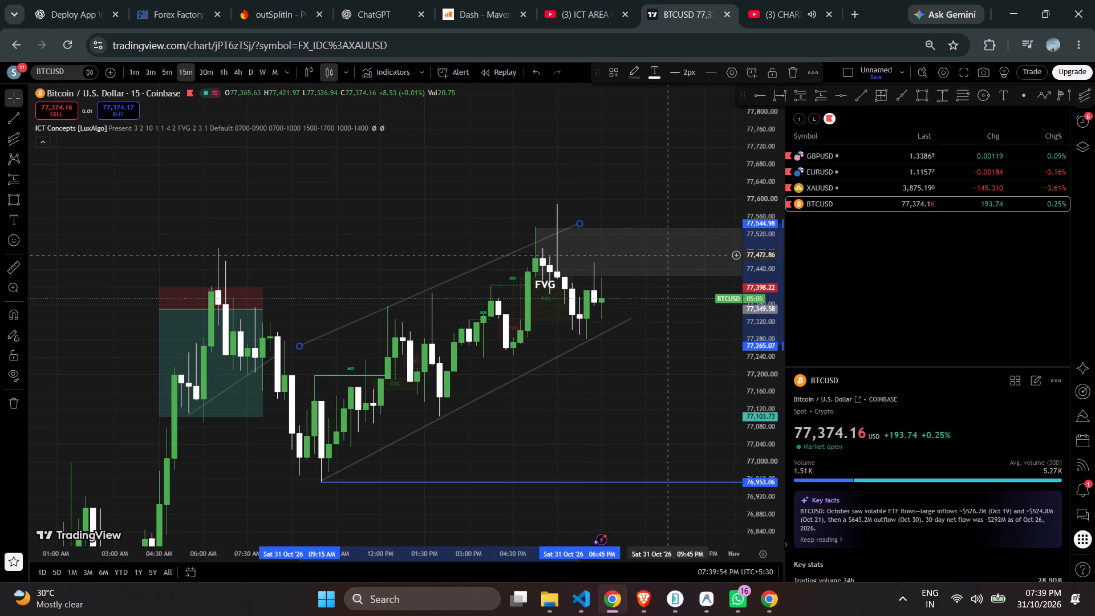
Examine the 15-minute BTCUSD price action between the two rising trend lines and around the FVG zone.
scroll(668, 329, up, 1)
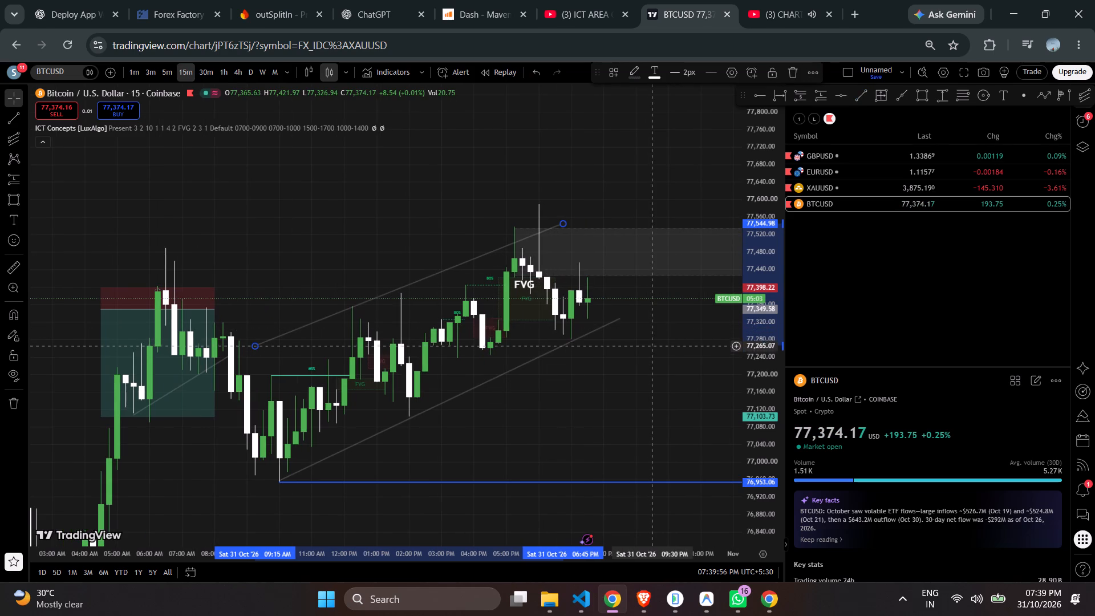
scroll(650, 345, down, 3)
drag(648, 353, 568, 317)
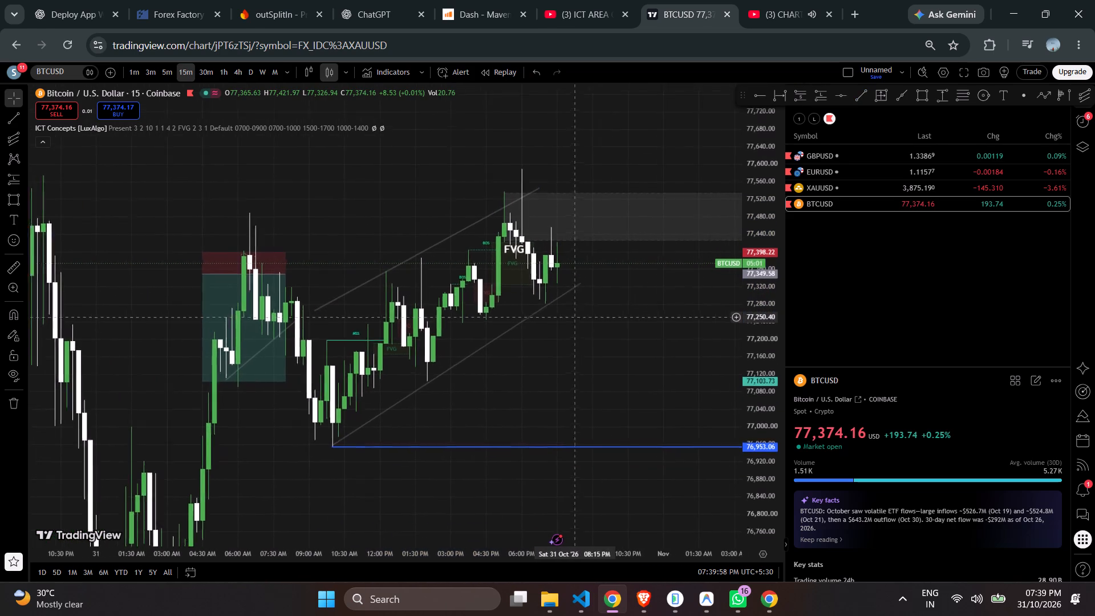
drag(568, 317, 562, 315)
scroll(554, 313, up, 2)
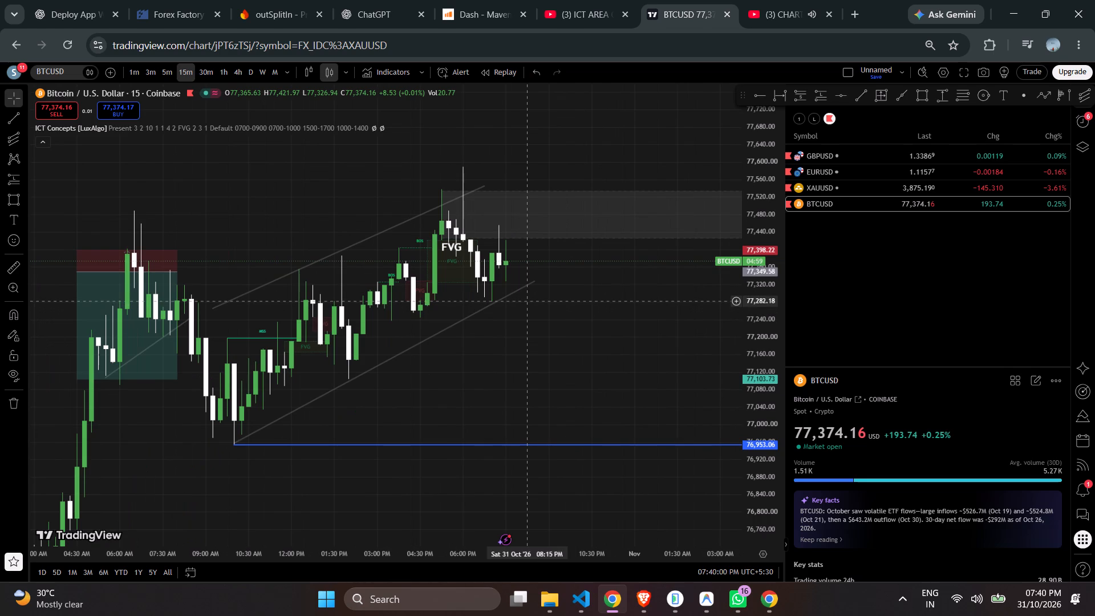
scroll(524, 300, down, 2)
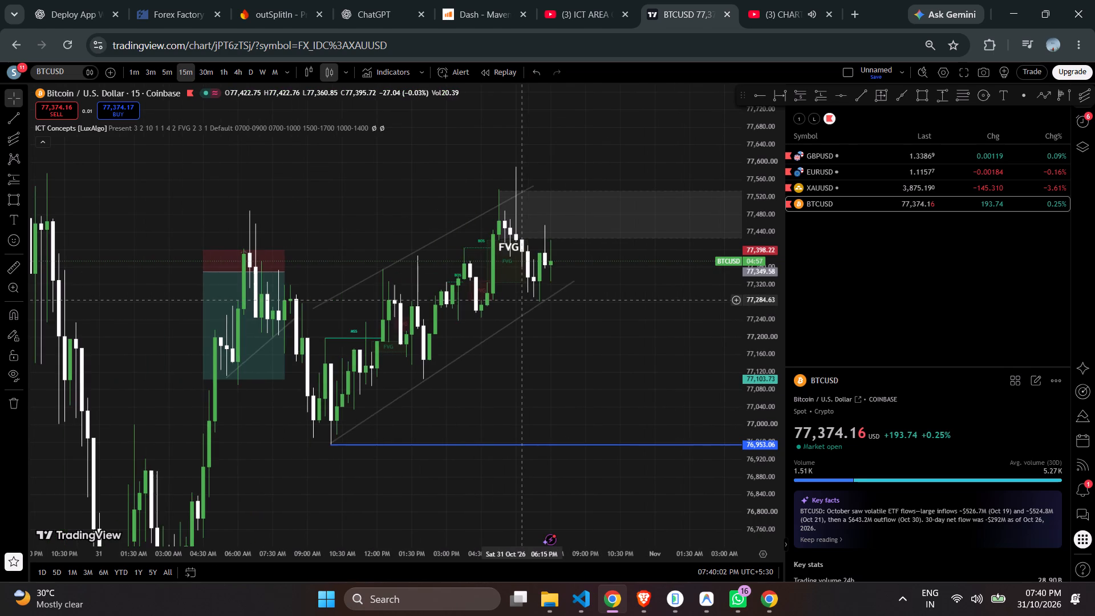
scroll(530, 302, down, 3)
scroll(559, 350, up, 3)
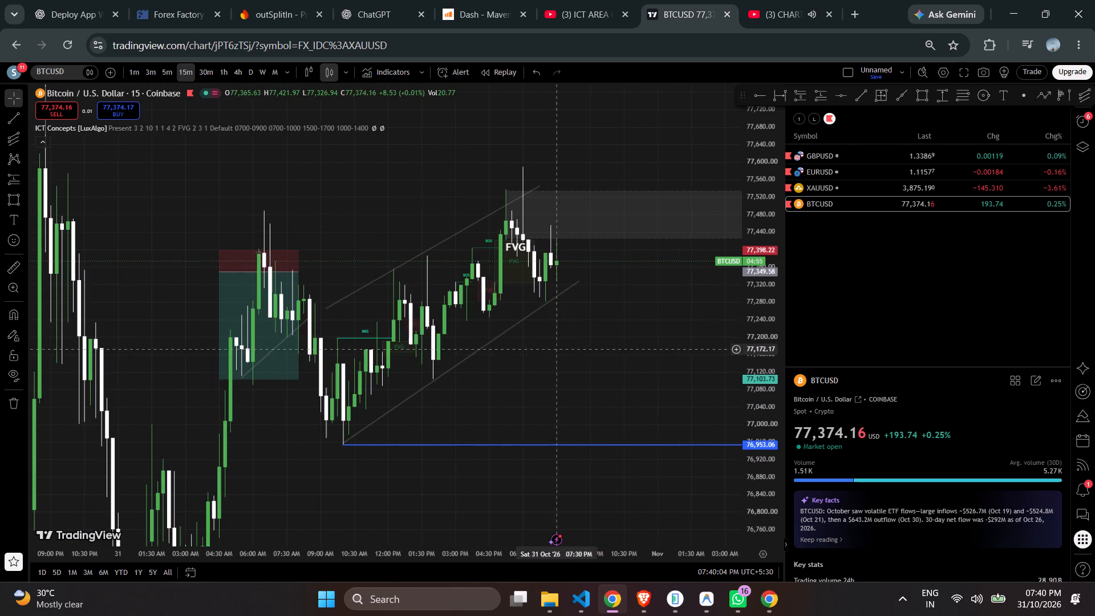
Compare the NIFTY double-top example in the Chart Patterns & Traps video with the BTCUSD swings between the trend lines.
click(784, 0)
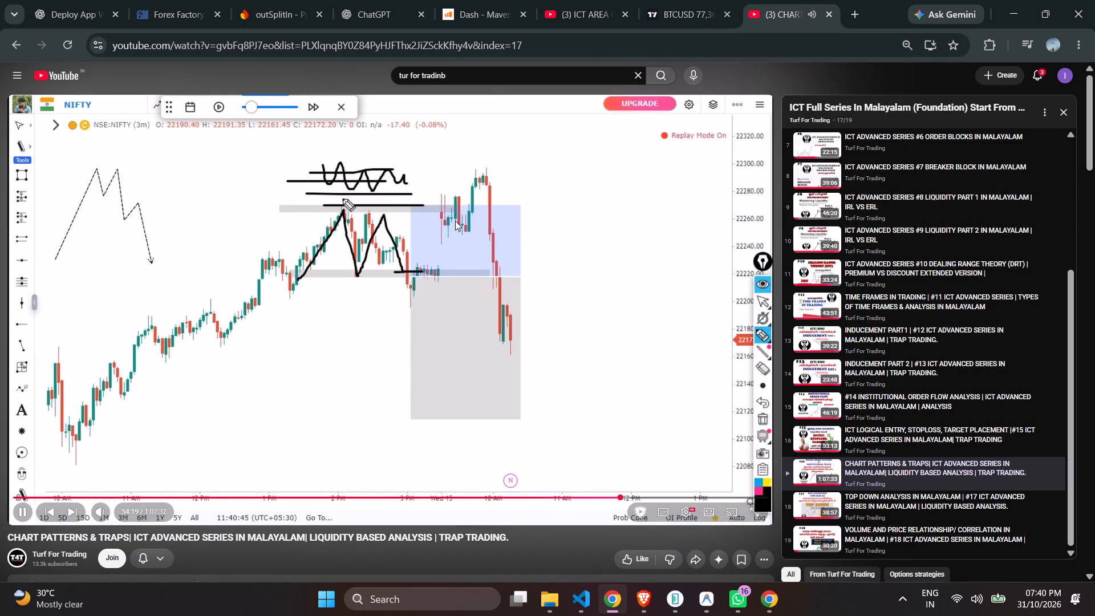
click(704, 1)
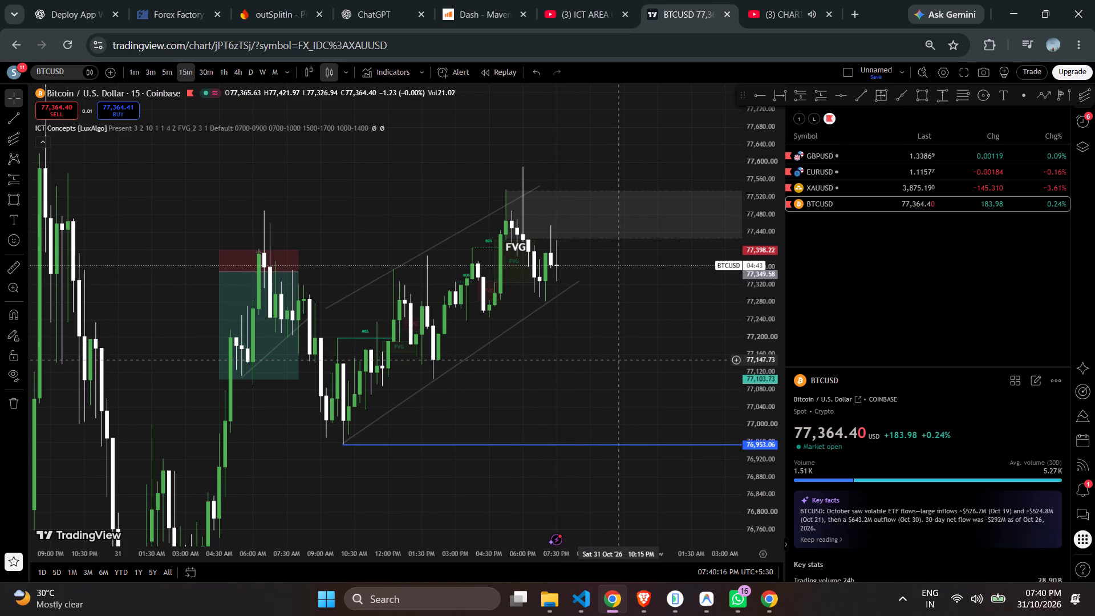
scroll(584, 337, up, 3)
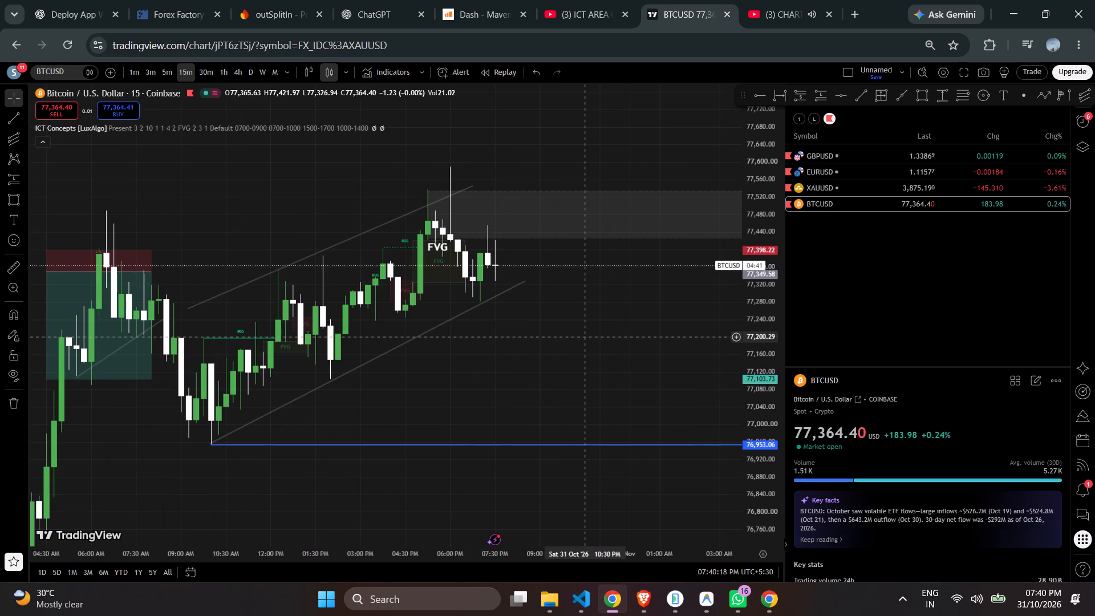
drag(529, 333, 457, 339)
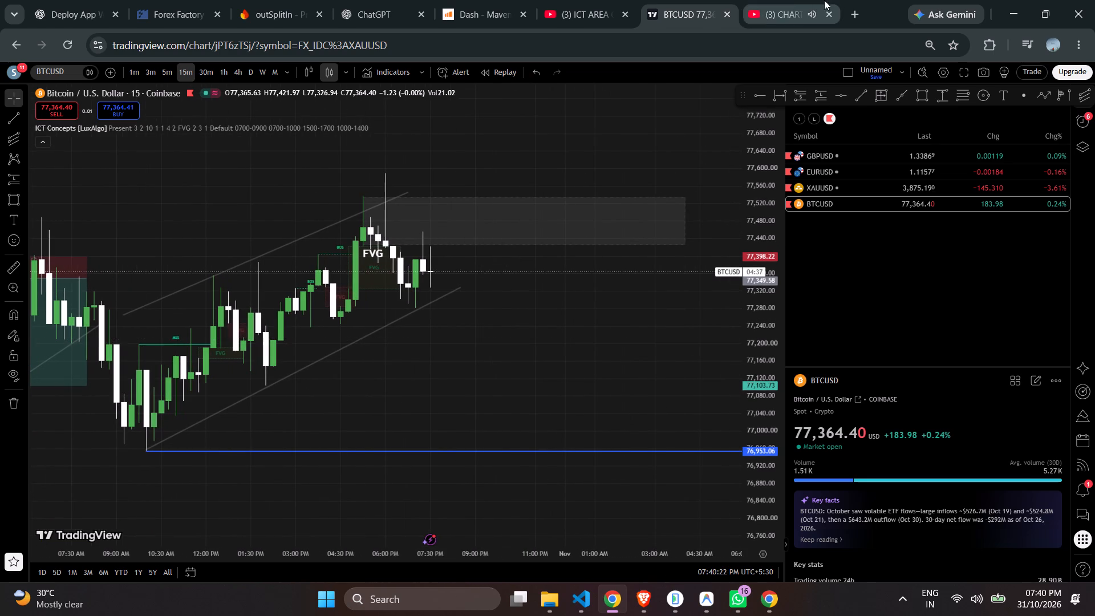
Return to the Chart Patterns & Traps video, sample the NIFTY example at 59:29, and go back to the setup at about 56:03.
click(793, 0)
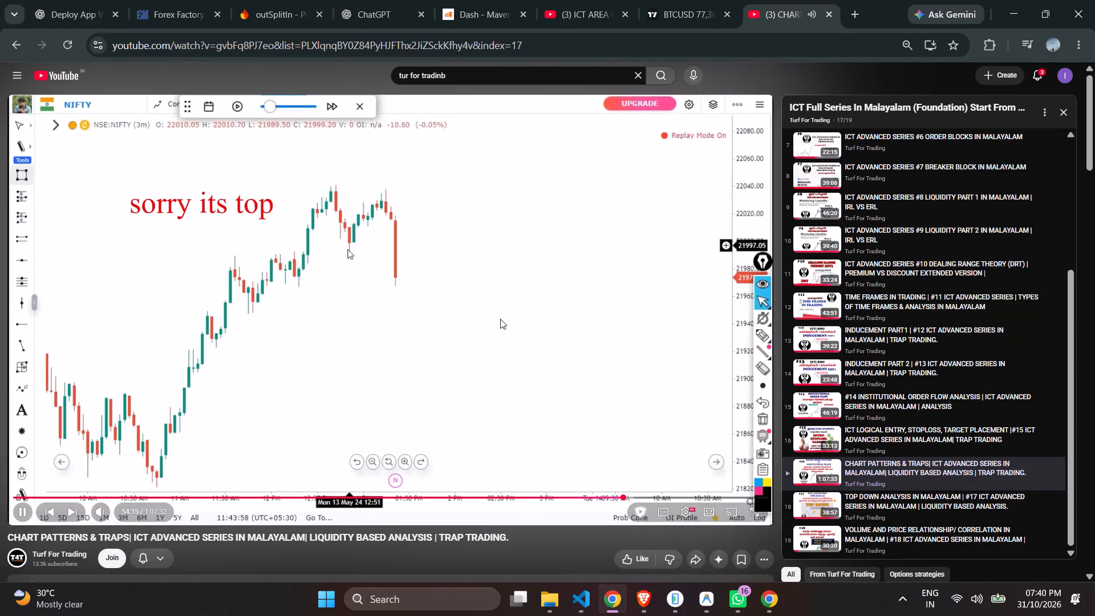
click(587, 388)
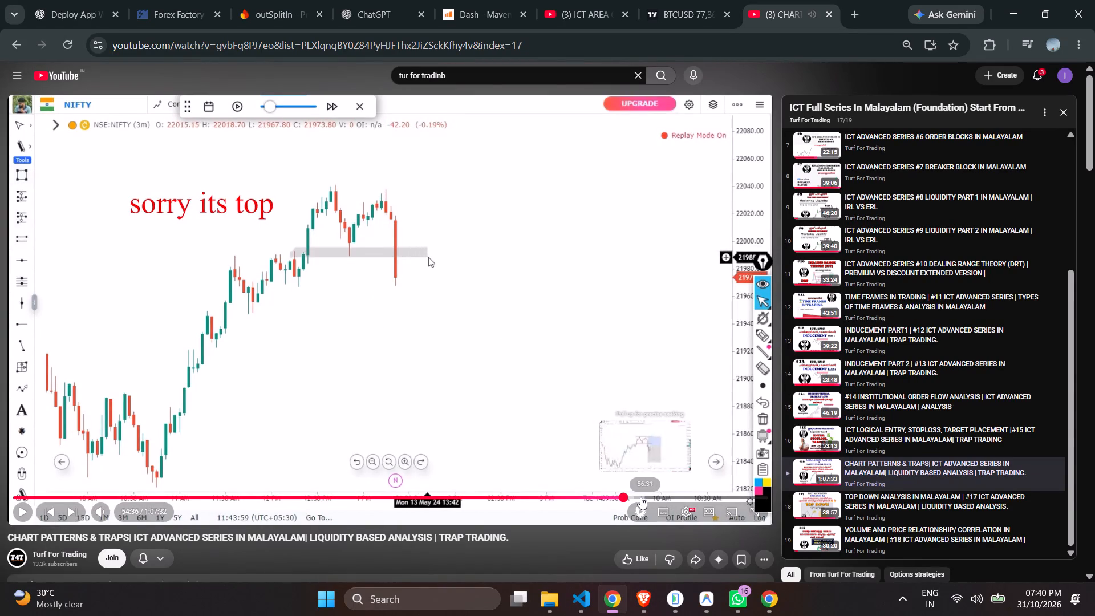
click(679, 499)
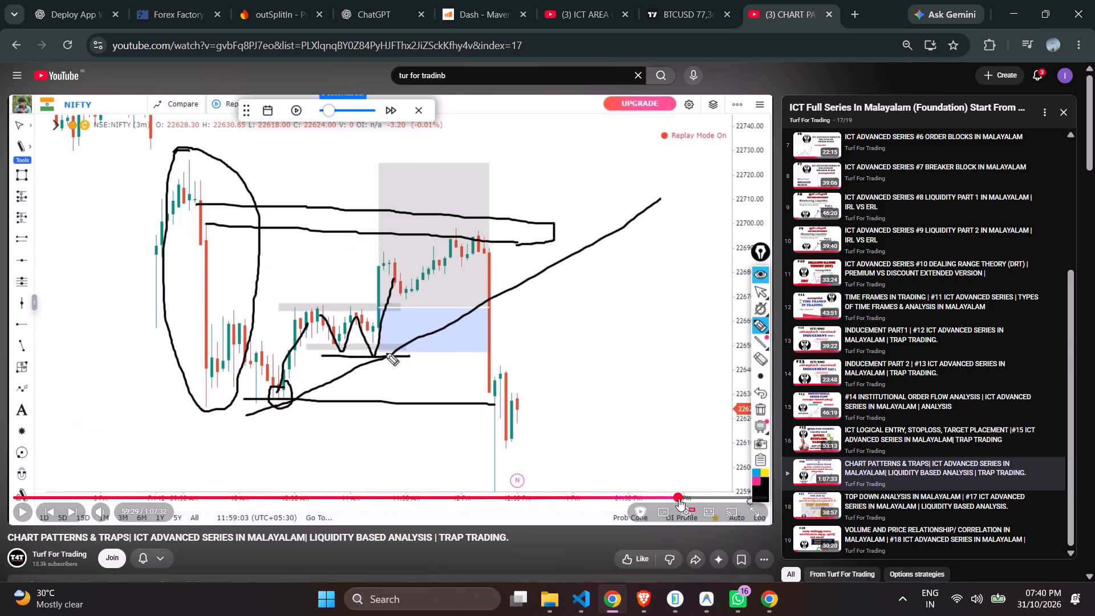
click(443, 388)
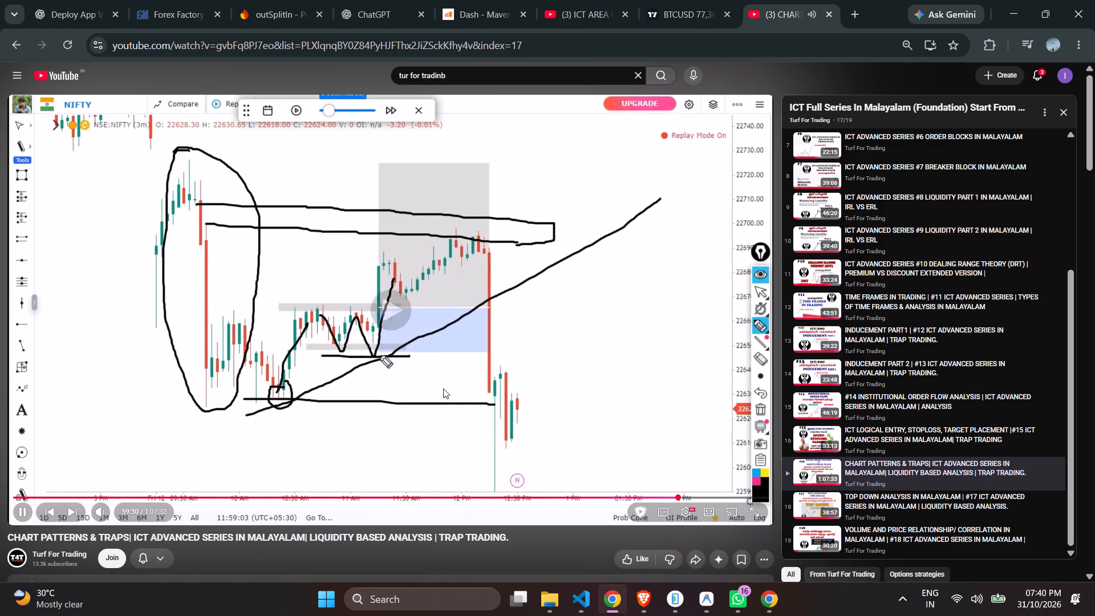
click(656, 495)
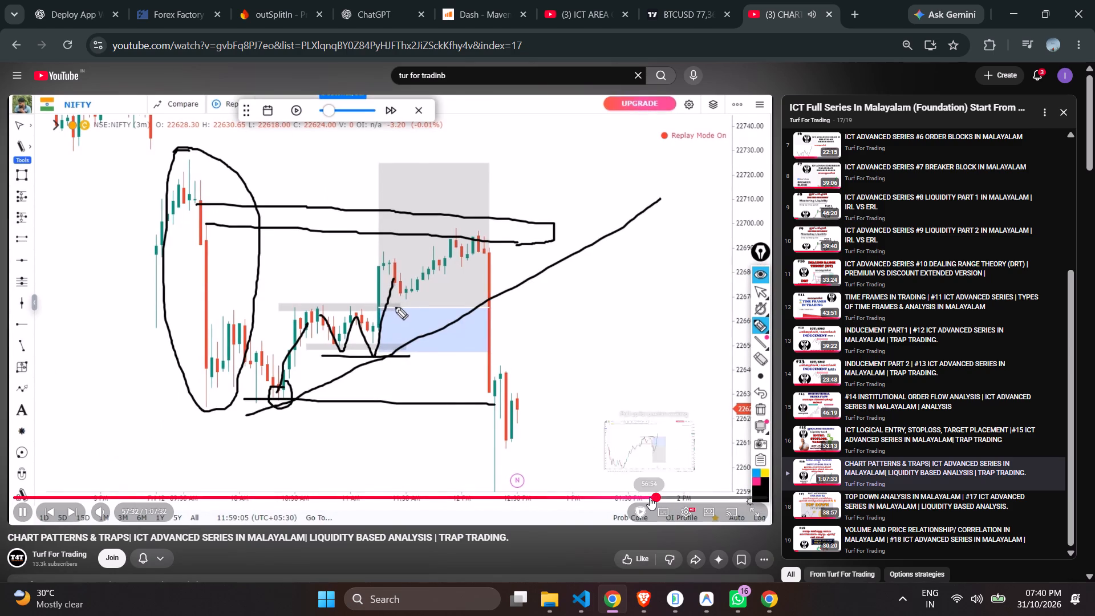
click(650, 497)
click(640, 496)
click(445, 388)
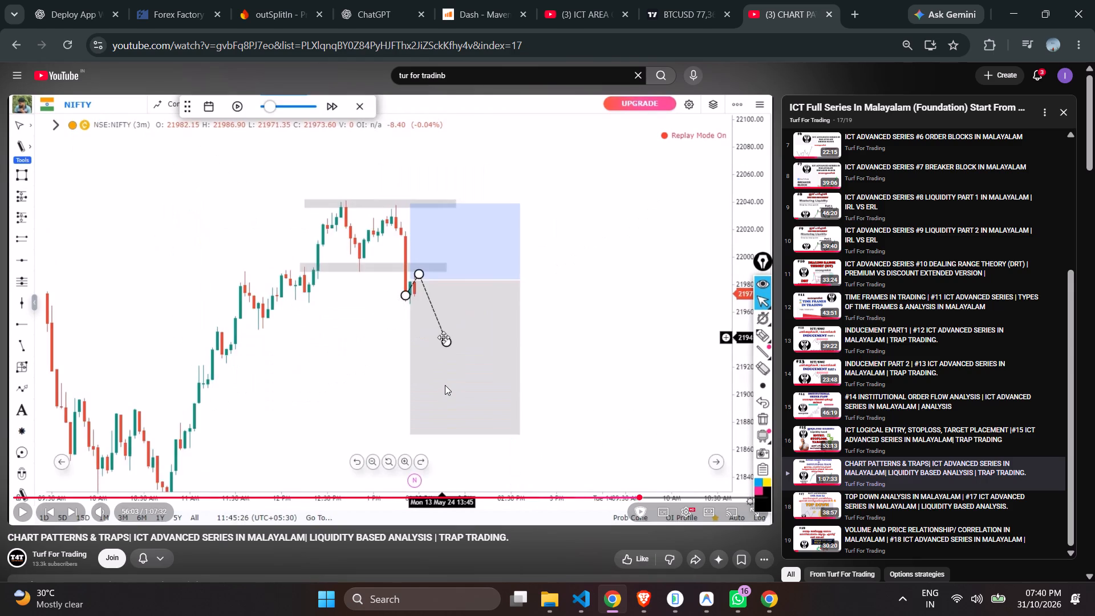
Skip forward through the NIFTY double-top trap example from about 56:03 to 57:36, viewing the entry and stop-loss markings.
key(Right)
key(Right)
key(Right)
key(Right)
key(Right)
key(Right)
key(Right)
key(Right)
key(Right)
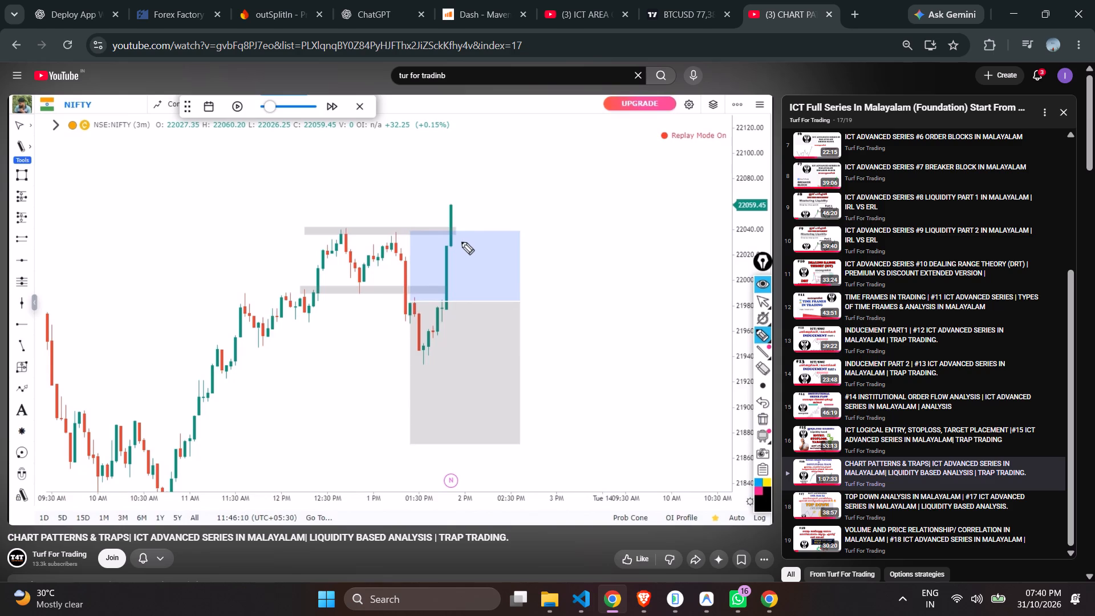
key(space)
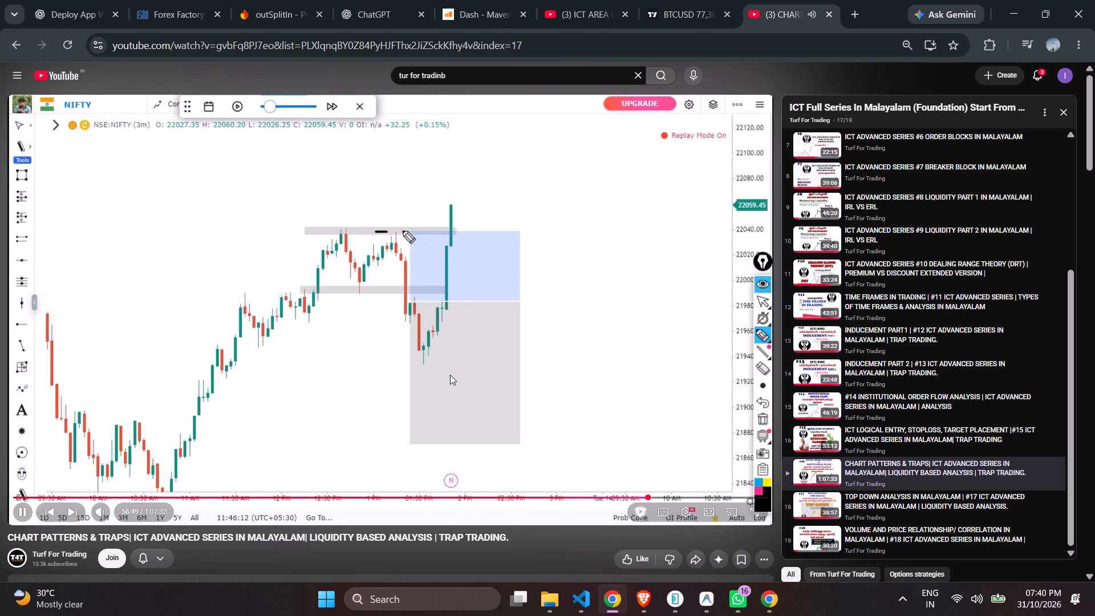
key(Right)
key(Right)
key(Right)
key(Right)
key(Right)
key(Right)
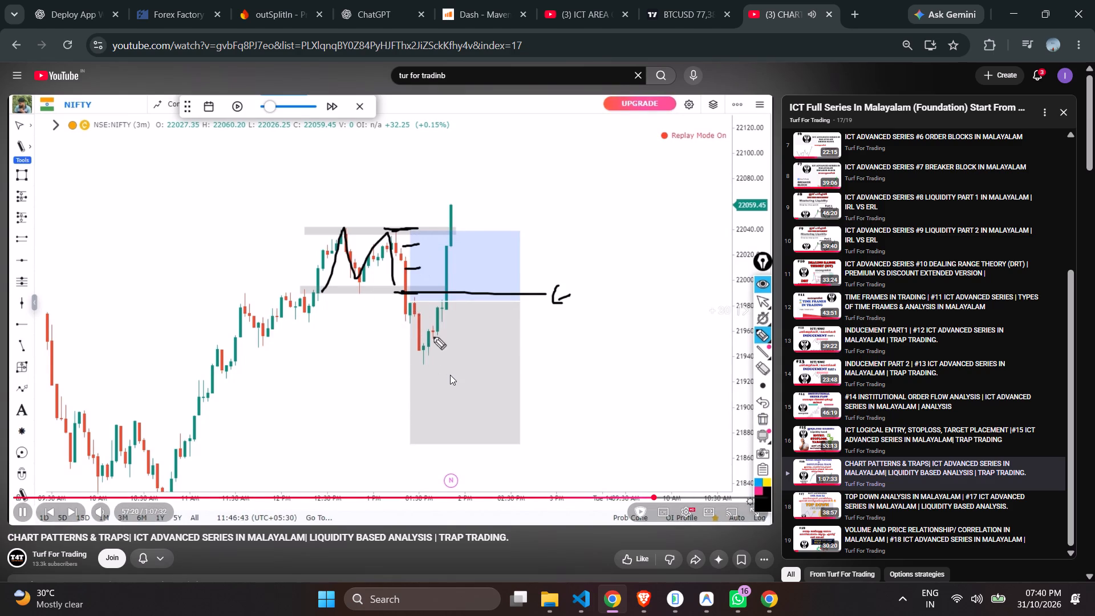
key(Right)
key(Right)
key(Right)
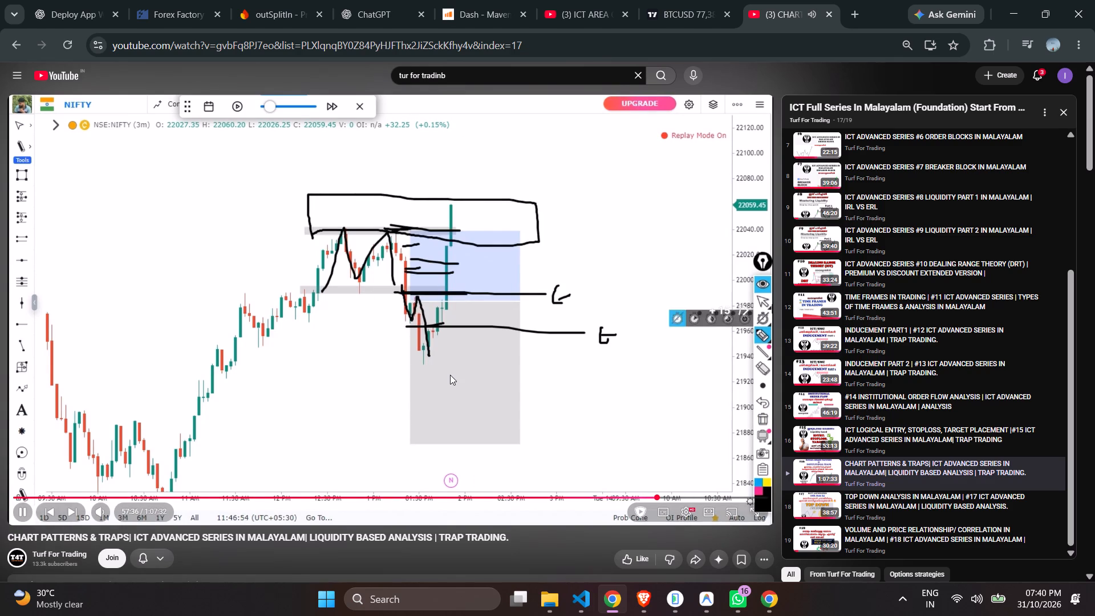
Skip forward through the 12 April NIFTY breakout example to past 59:04, reviewing its entry, trend line and liquidity markings.
key(Right)
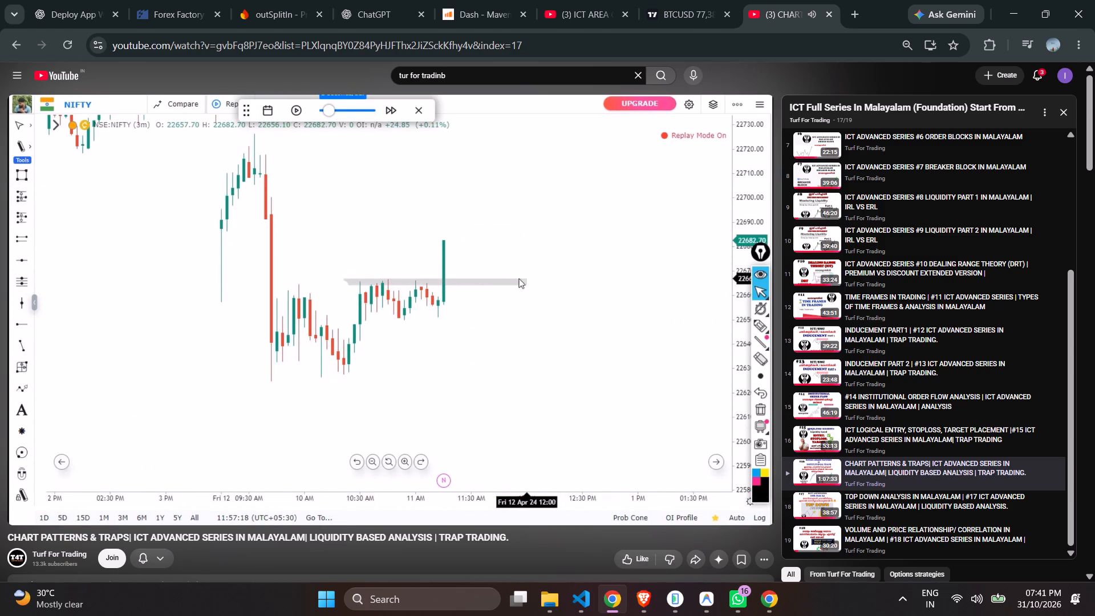
key(Right)
key(Right)
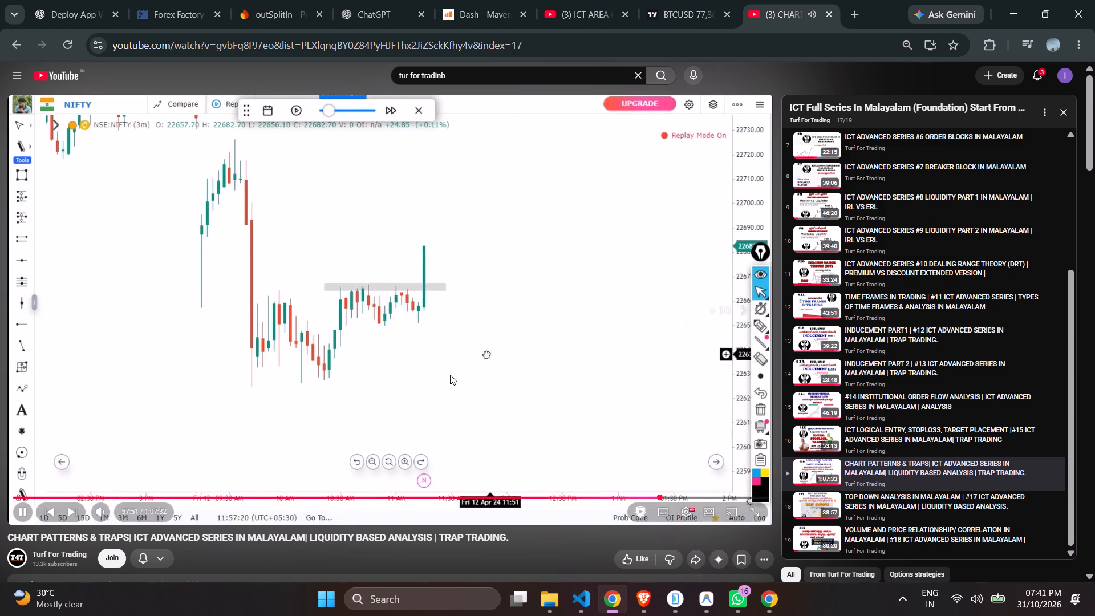
key(Right)
key(Right)
key(Right)
key(Right)
key(Right)
key(Right)
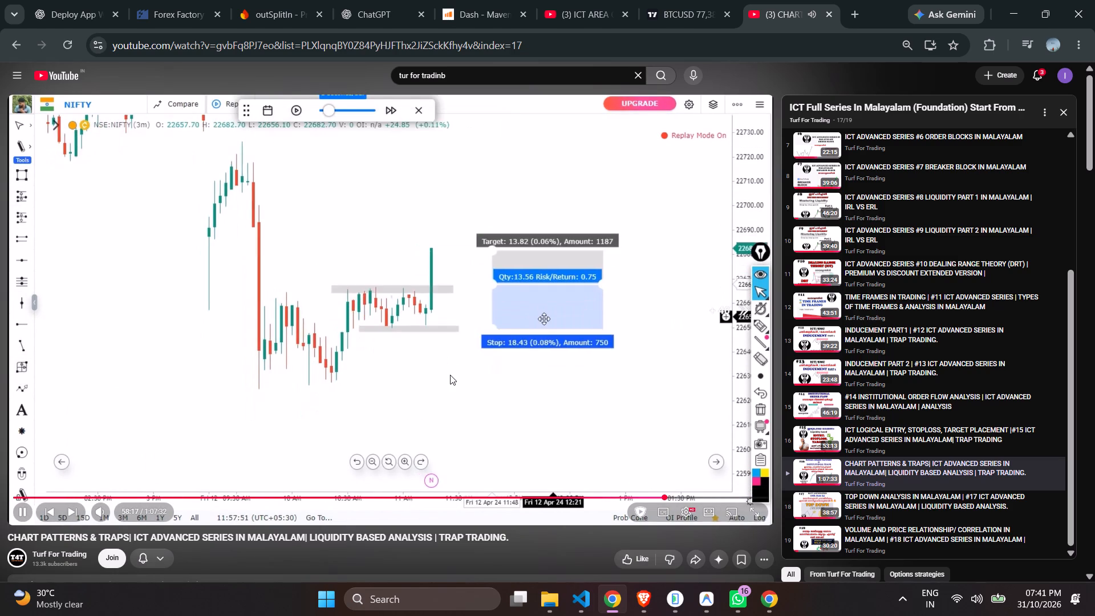
key(Right)
key(Right)
key(Right)
key(Right)
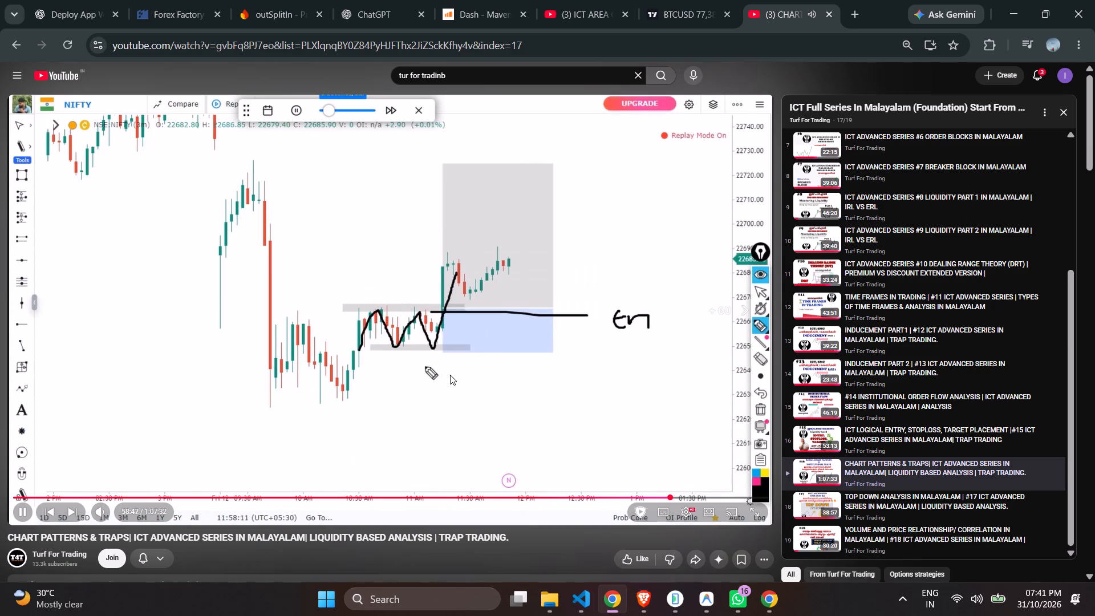
key(Right)
key(Right)
key(Right)
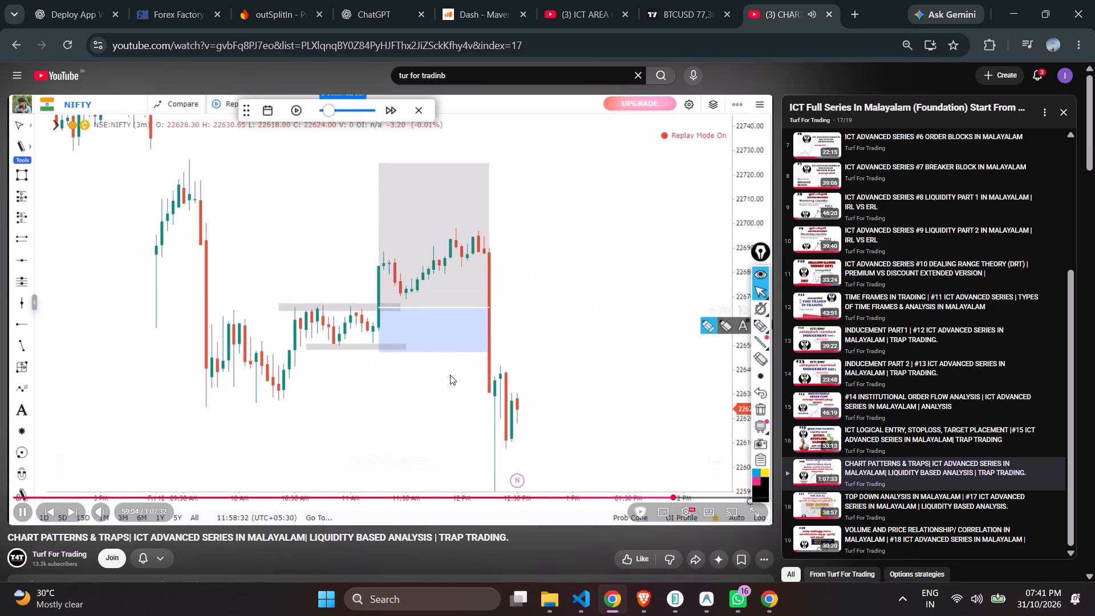
key(Right)
key(Right)
key(Right)
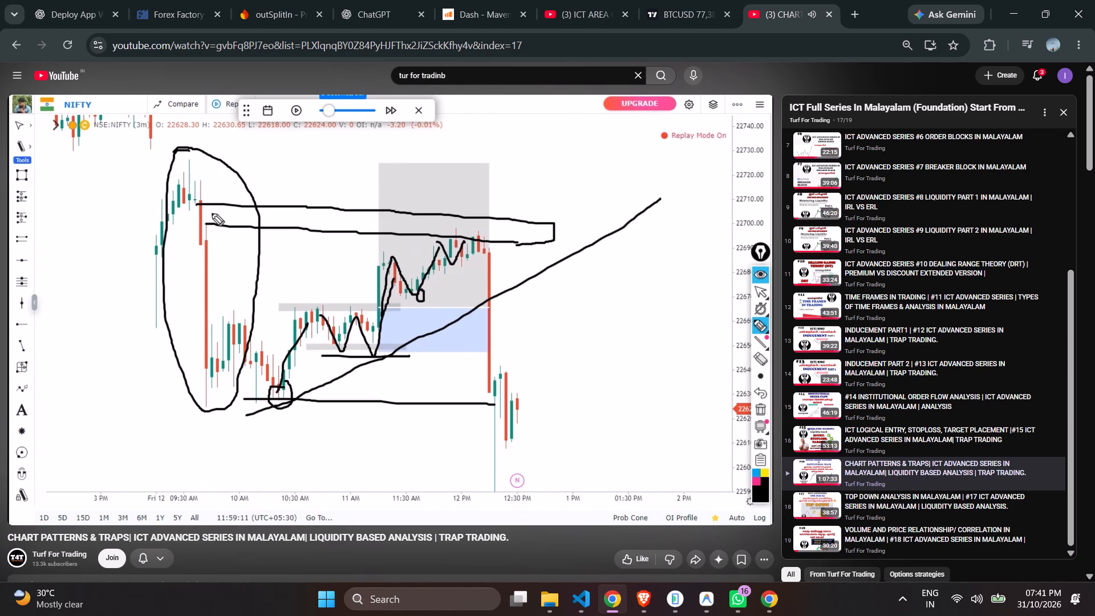
Rewind the Chart Patterns & Traps video to the unannotated 12 April NIFTY breakout chart and pause it there.
key(Left)
key(Left)
key(Left)
key(Left)
key(Left)
key(Left)
key(Left)
key(Left)
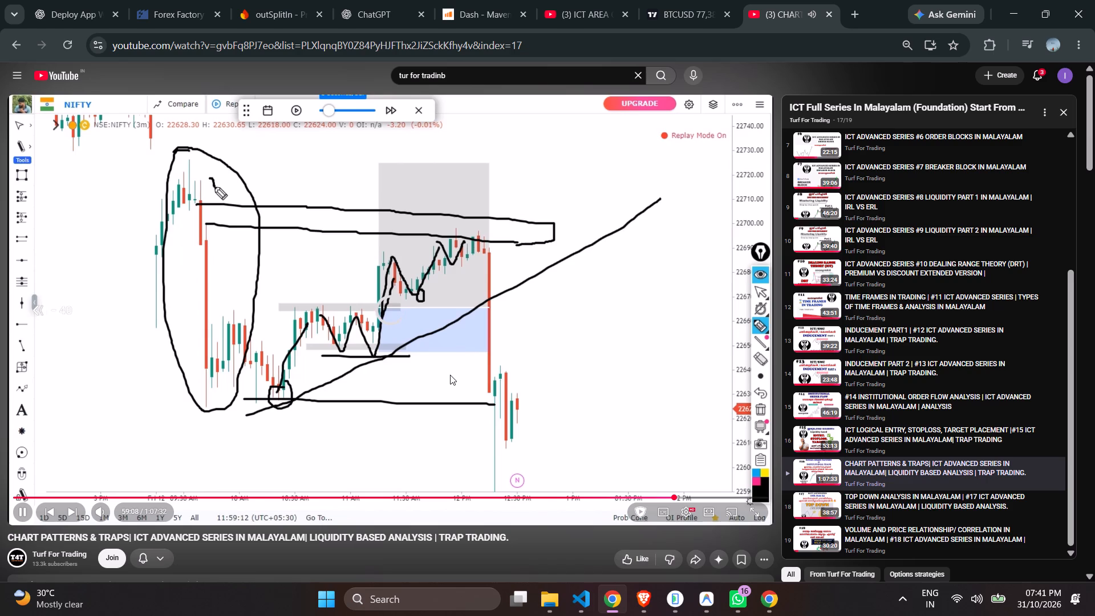
key(Left)
key(Left)
key(Left)
key(Left)
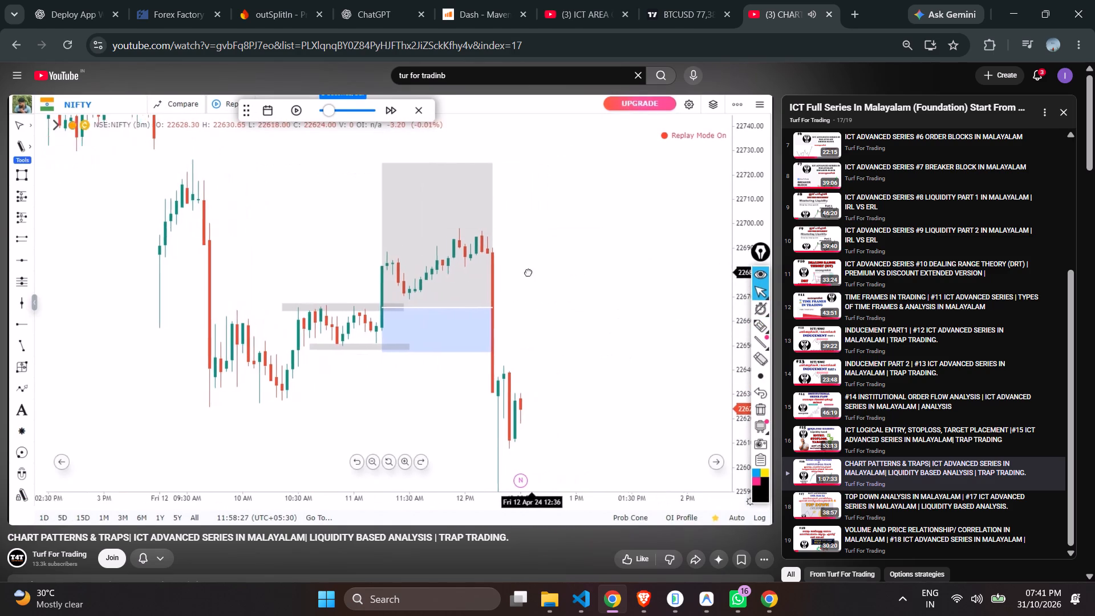
click(289, 266)
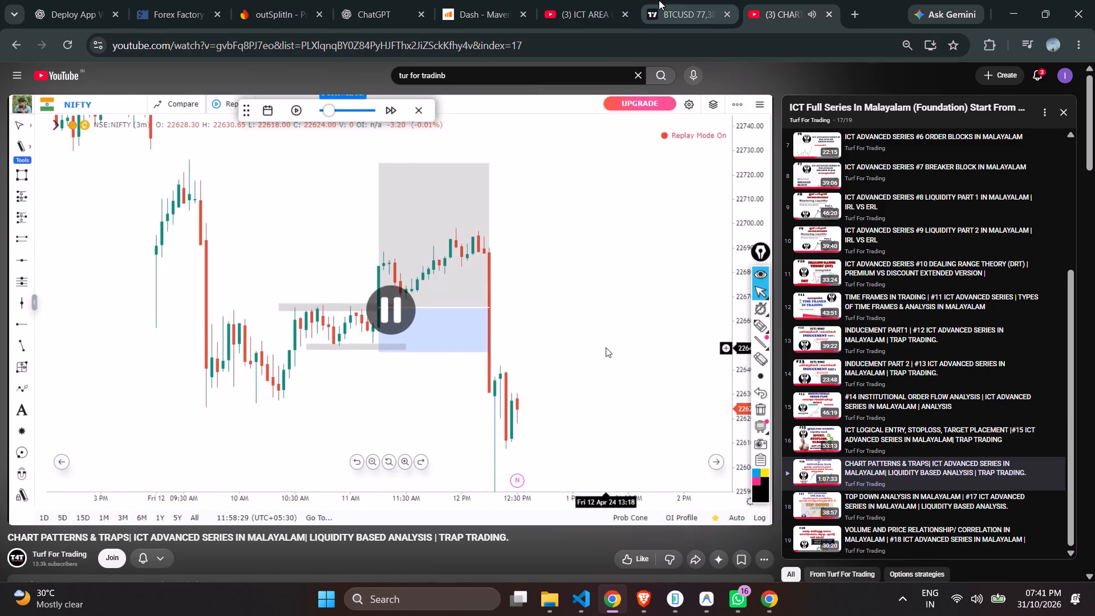
On the BTCUSD 15-minute chart, place a short position with entry near 77,282 and target near 76,960, just above the blue line.
click(659, 0)
scroll(496, 360, up, 2)
drag(496, 360, 496, 297)
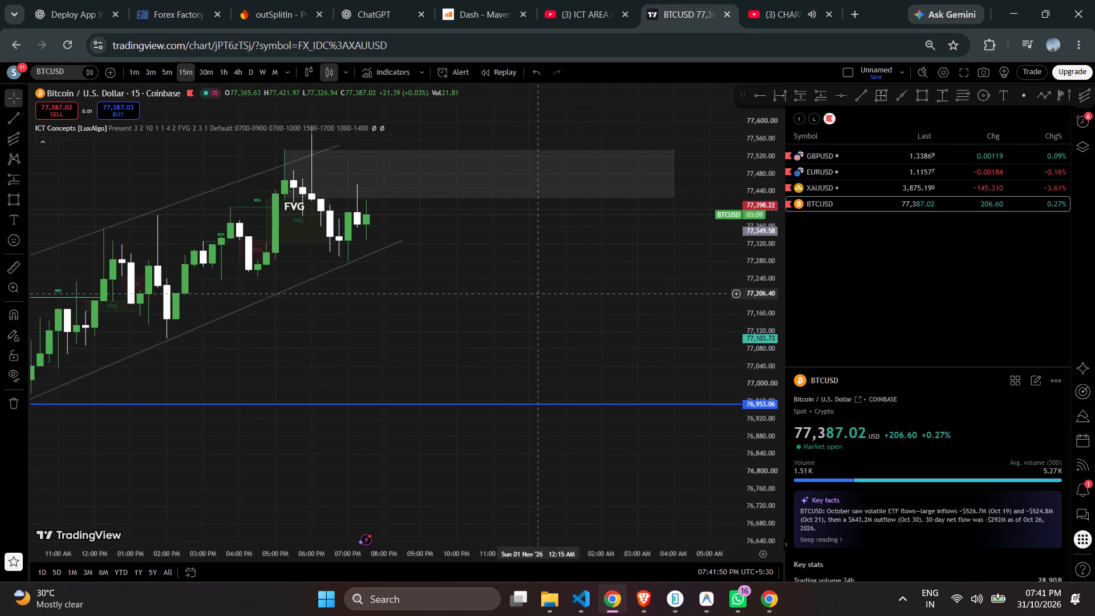
drag(764, 325, 744, 261)
scroll(474, 278, down, 2)
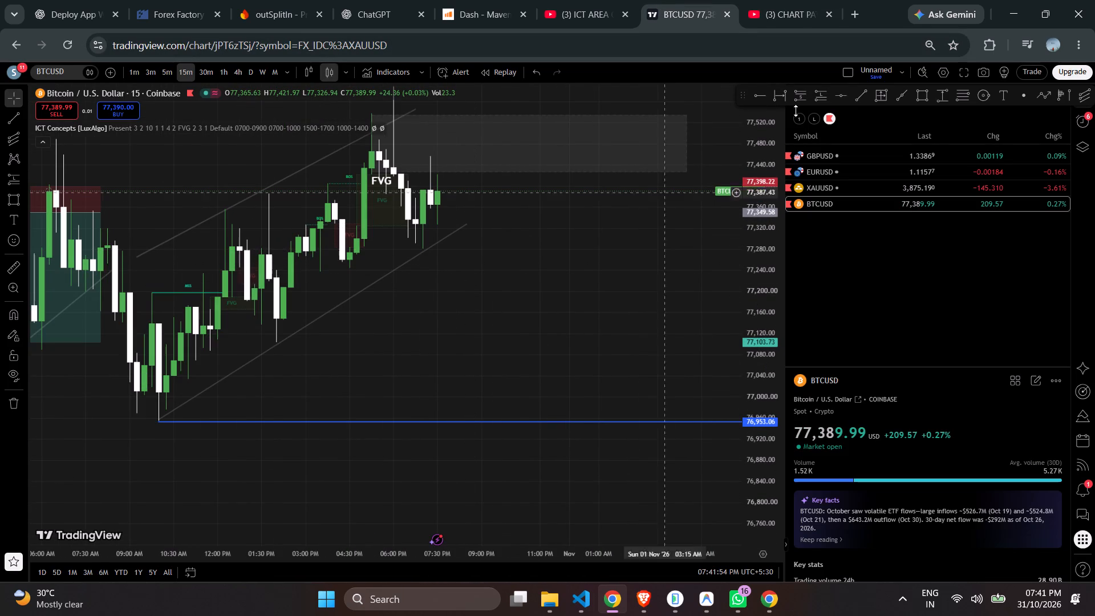
click(799, 92)
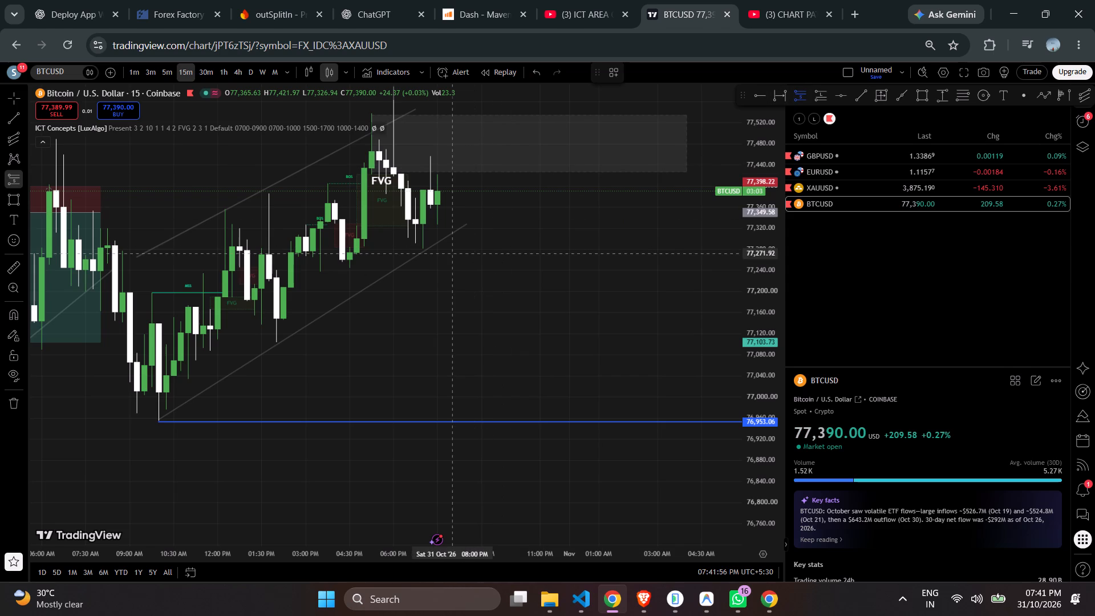
click(448, 248)
drag(452, 315, 439, 398)
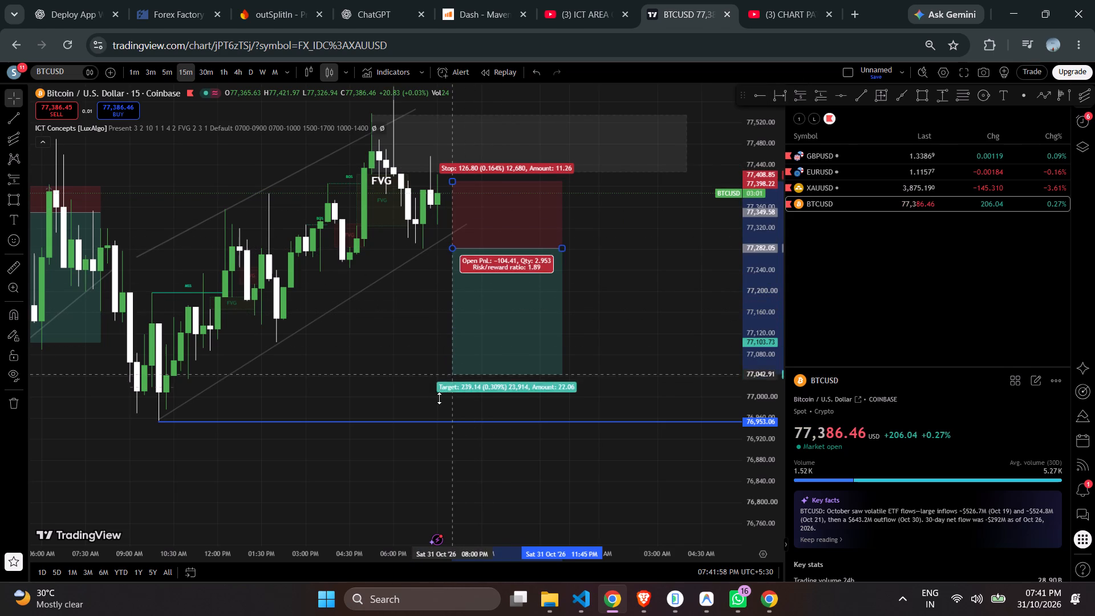
drag(439, 398, 434, 419)
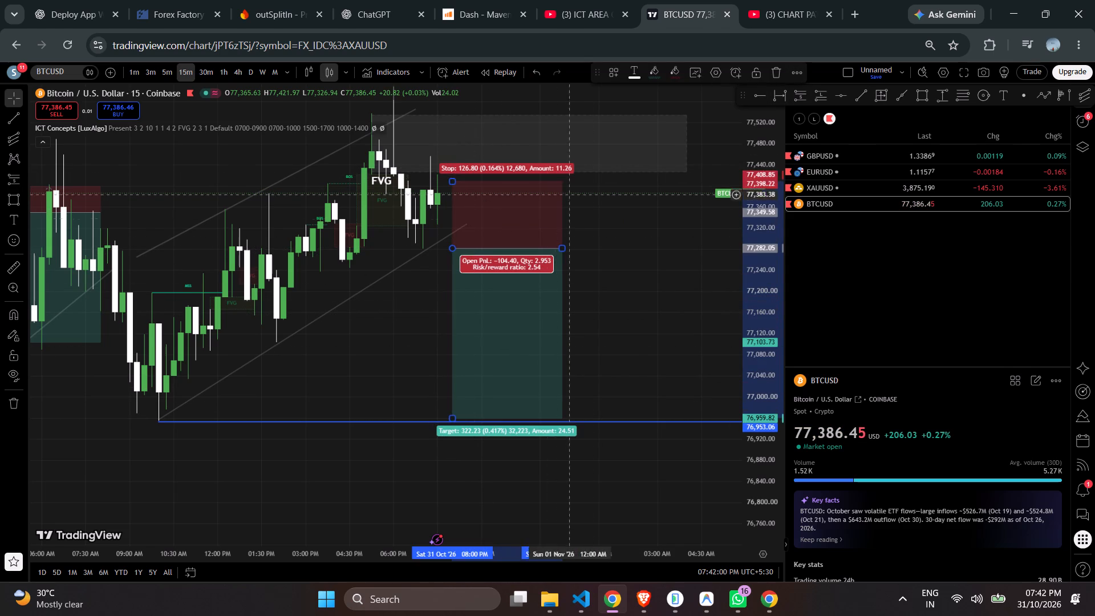
Raise the BTCUSD short position's stop to about 77,581, above the grey FVG zone.
drag(603, 229, 590, 338)
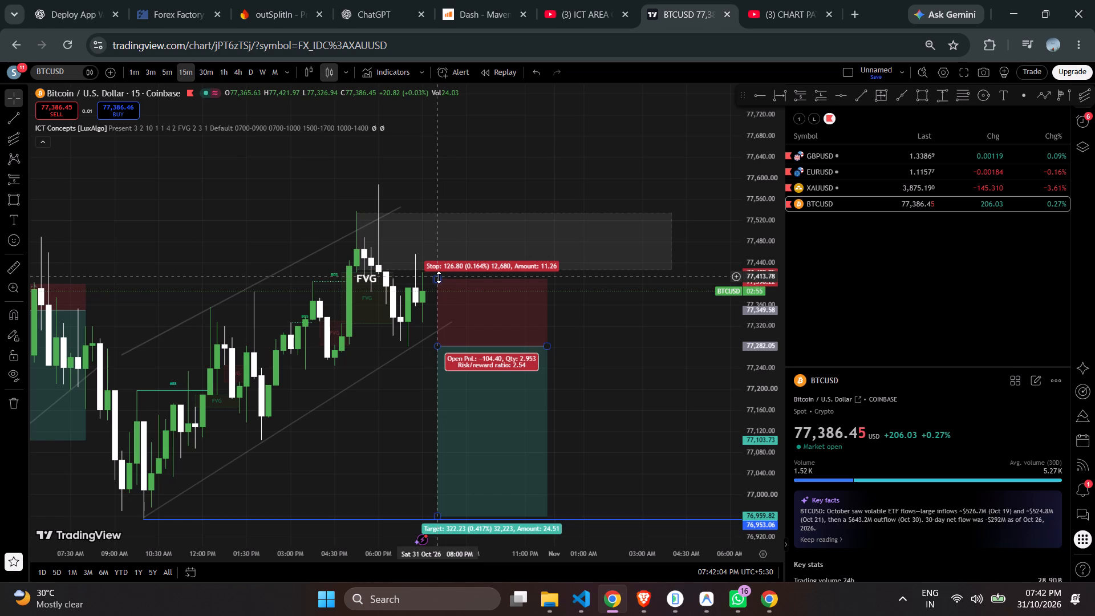
click(439, 277)
drag(439, 277, 461, 187)
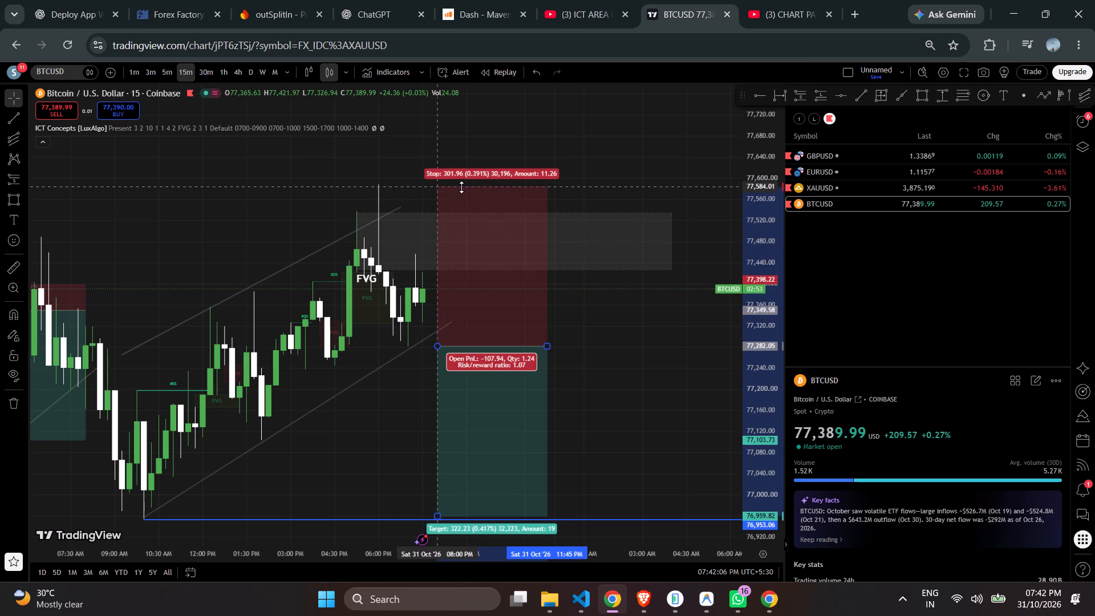
drag(461, 187, 461, 188)
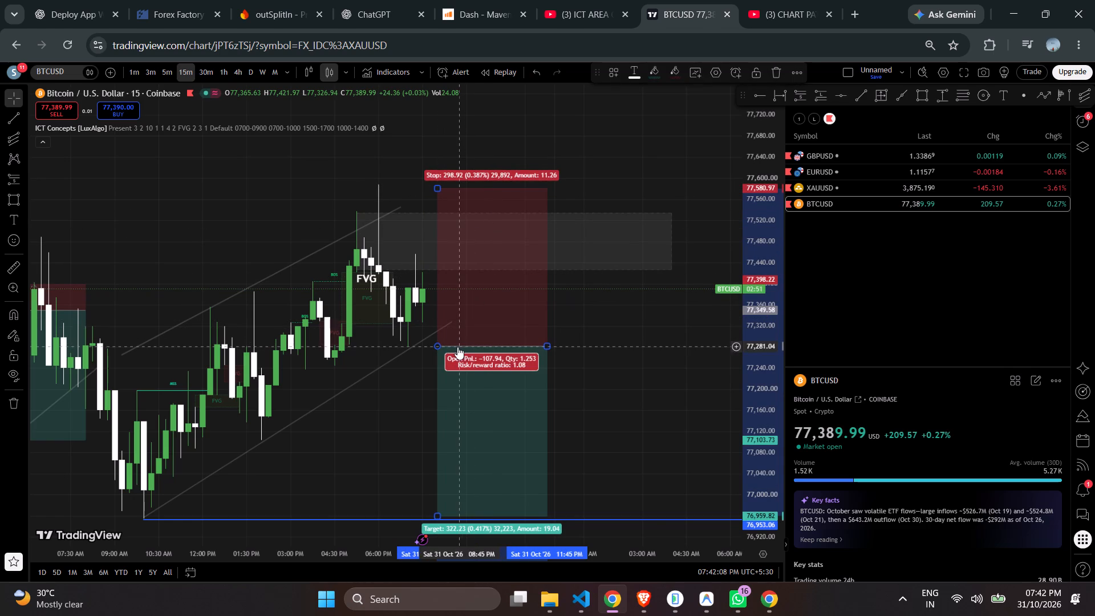
Shift the whole short position to start at 07:15 PM with its entry at about 77,276 and target at about 76,954.
click(448, 348)
drag(450, 344, 439, 343)
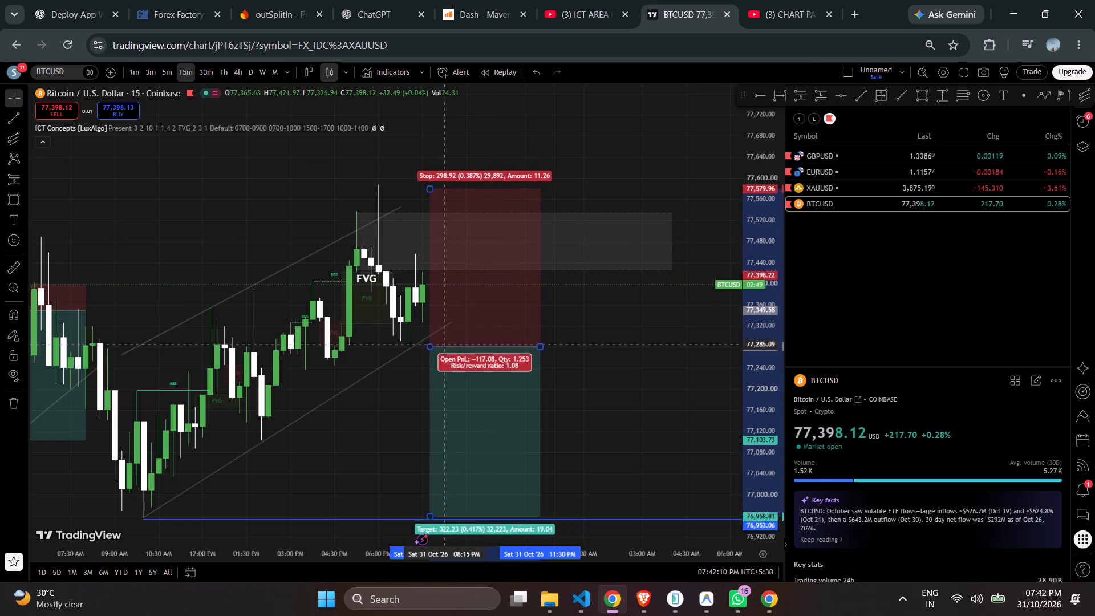
drag(439, 343, 427, 347)
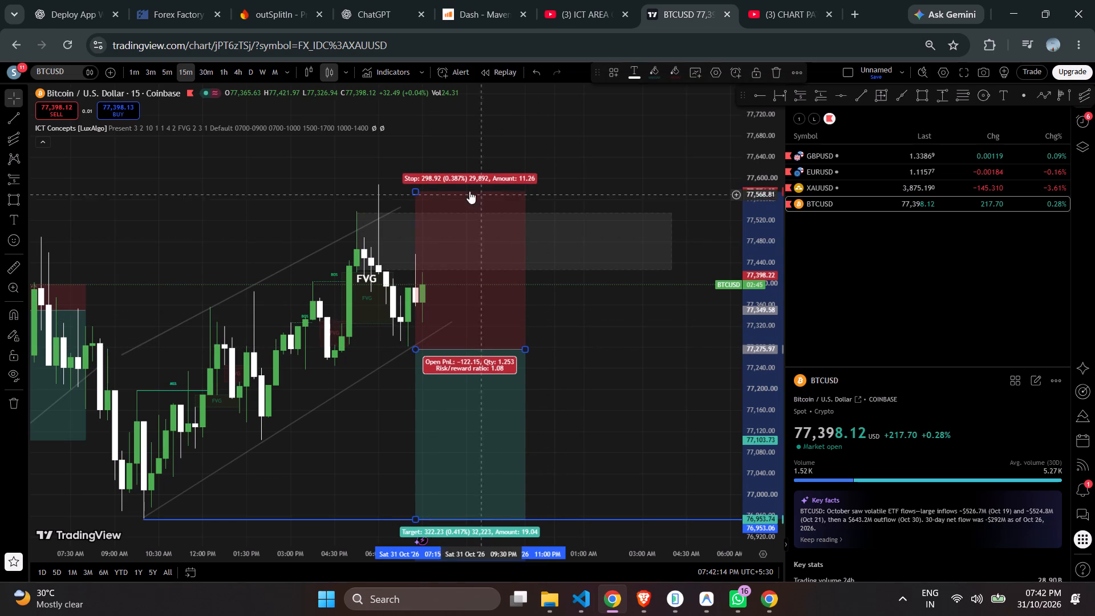
Examine the short position against BTCUSD price action on lower timeframes, including 5 minutes, and return to the 15-minute chart.
drag(766, 181, 763, 268)
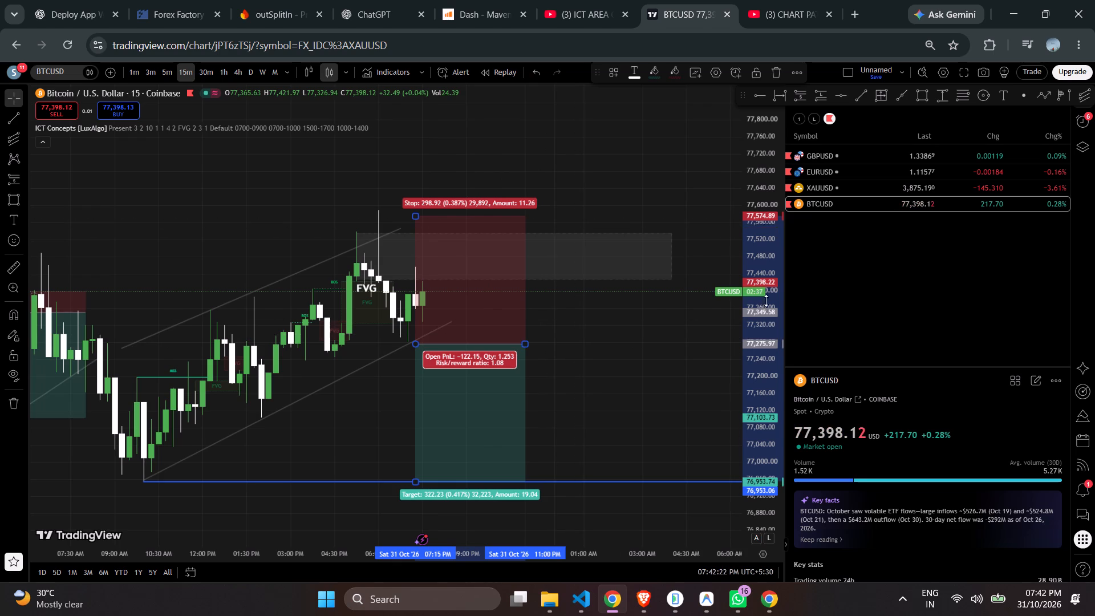
drag(764, 305, 755, 196)
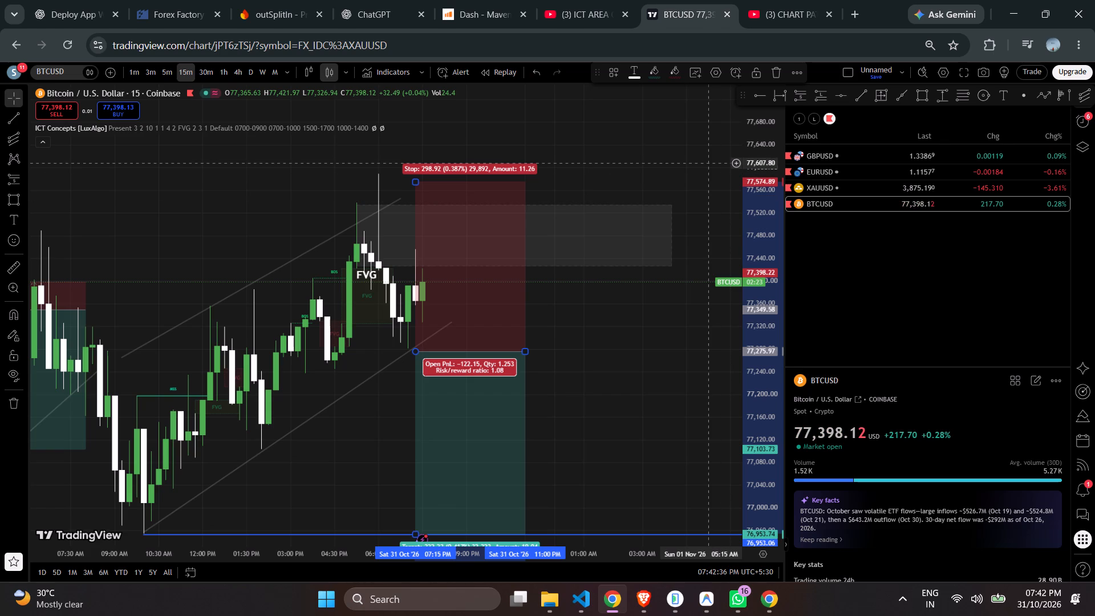
click(160, 70)
scroll(395, 213, up, 1)
scroll(397, 216, down, 2)
scroll(441, 250, up, 3)
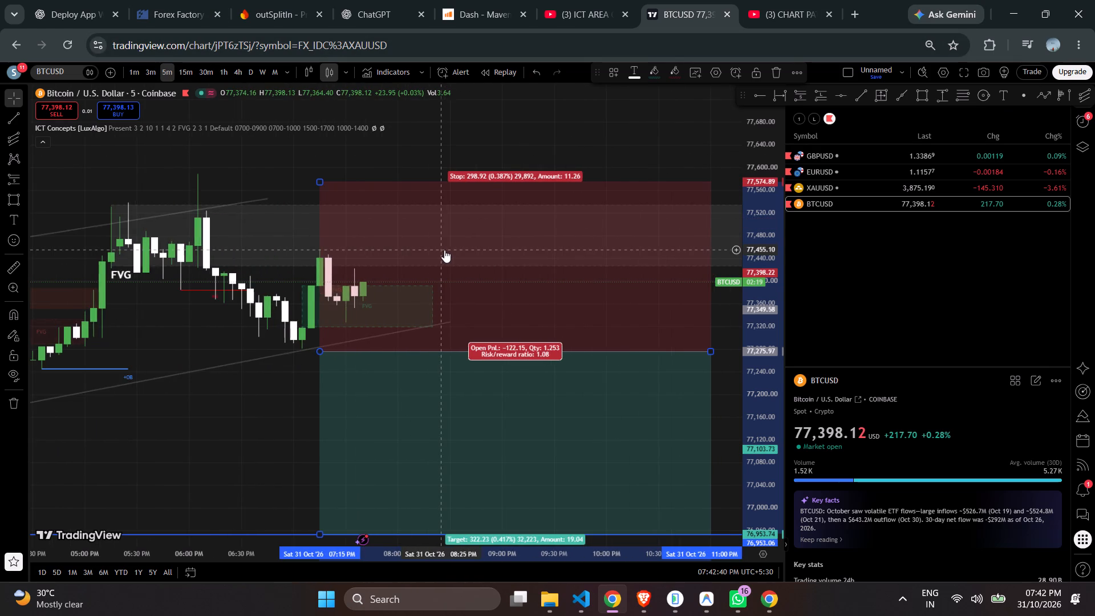
scroll(449, 254, down, 3)
drag(382, 393, 302, 372)
scroll(300, 369, down, 3)
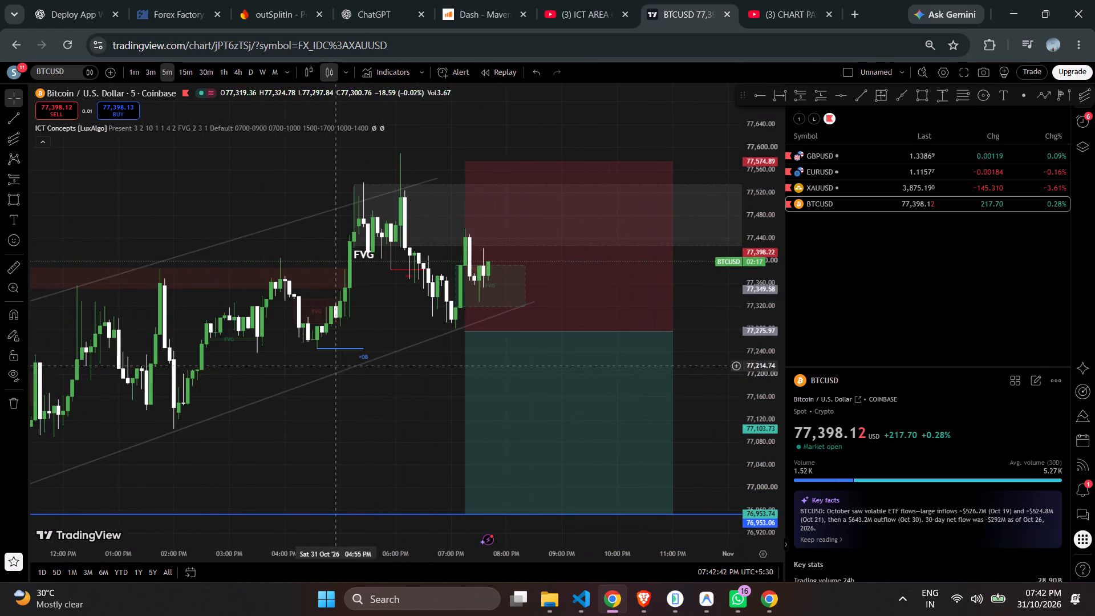
scroll(407, 386, down, 2)
drag(415, 386, 294, 363)
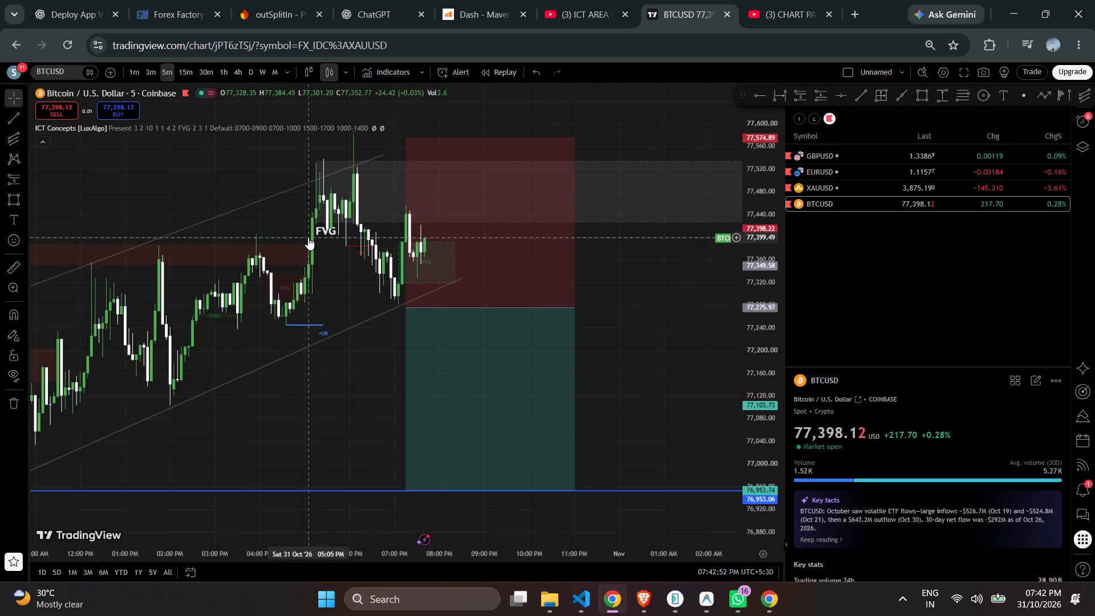
click(151, 72)
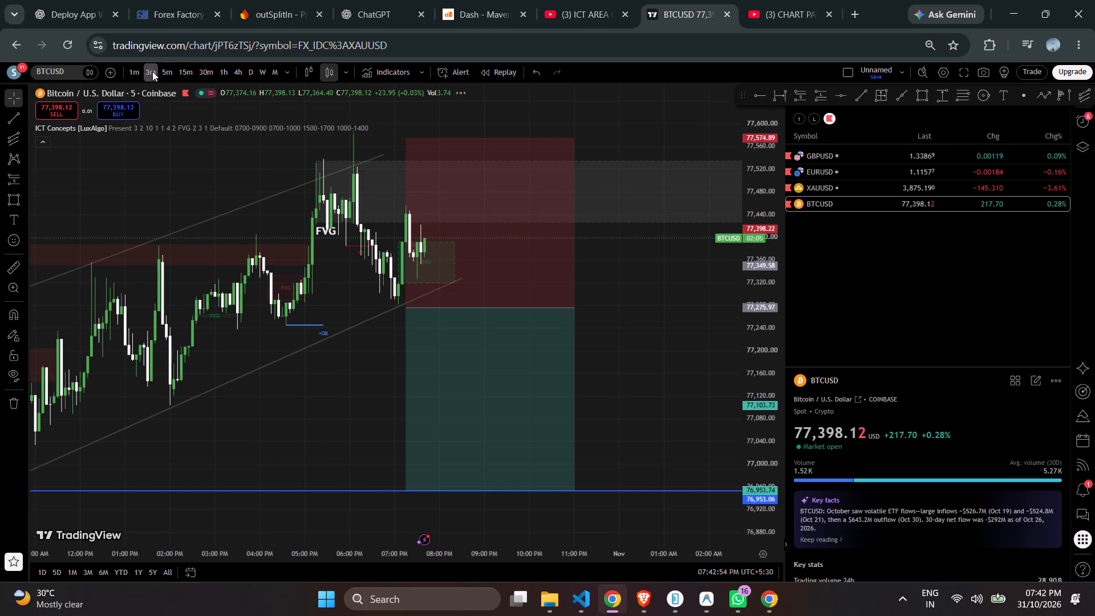
click(185, 70)
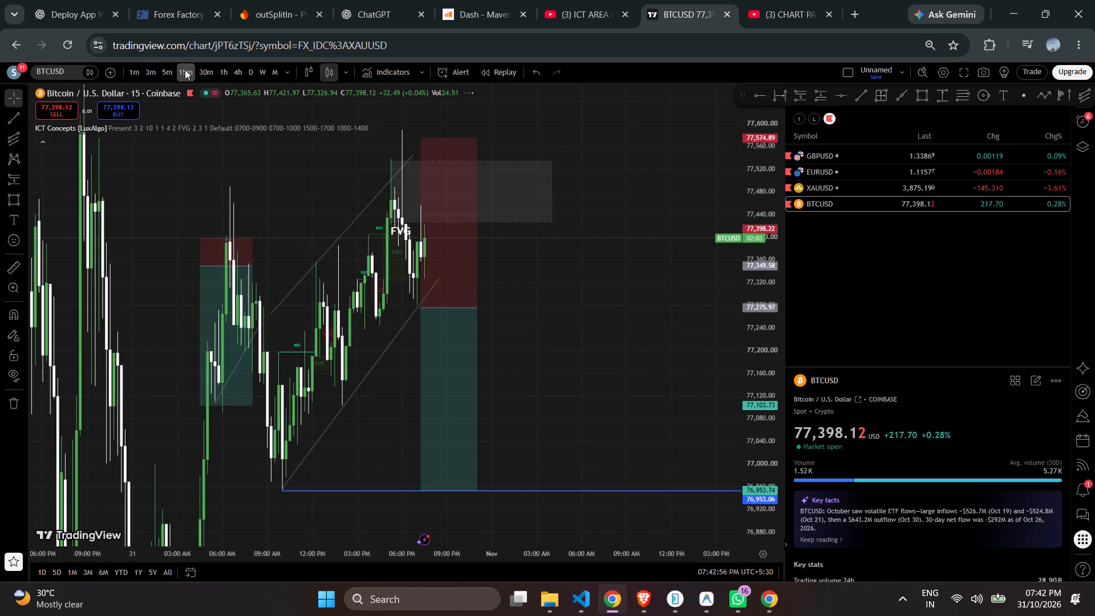
scroll(527, 265, up, 6)
drag(492, 266, 597, 257)
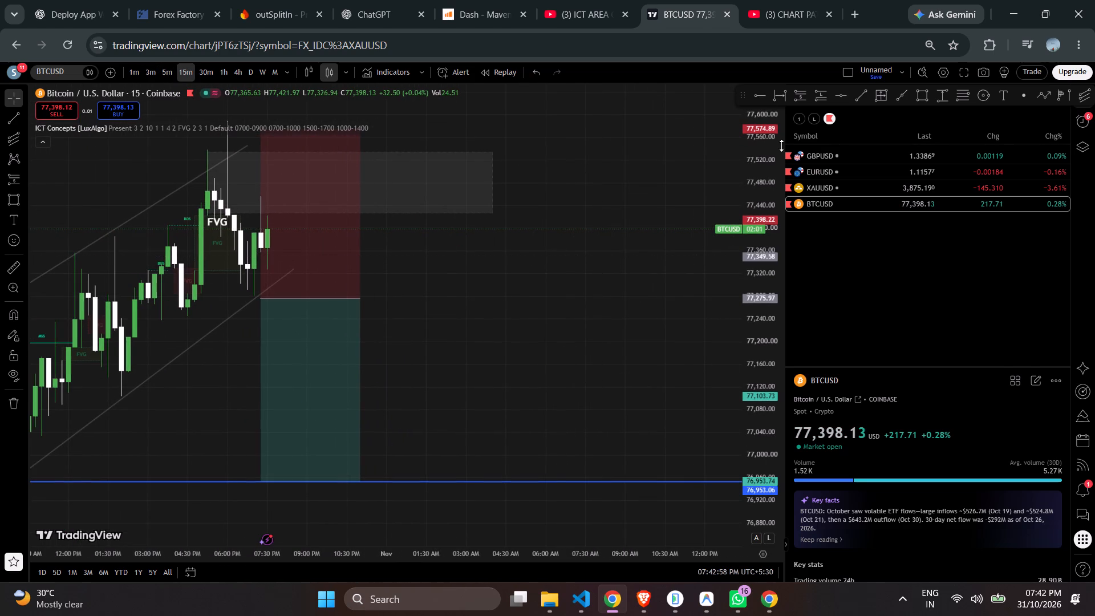
click(744, 153)
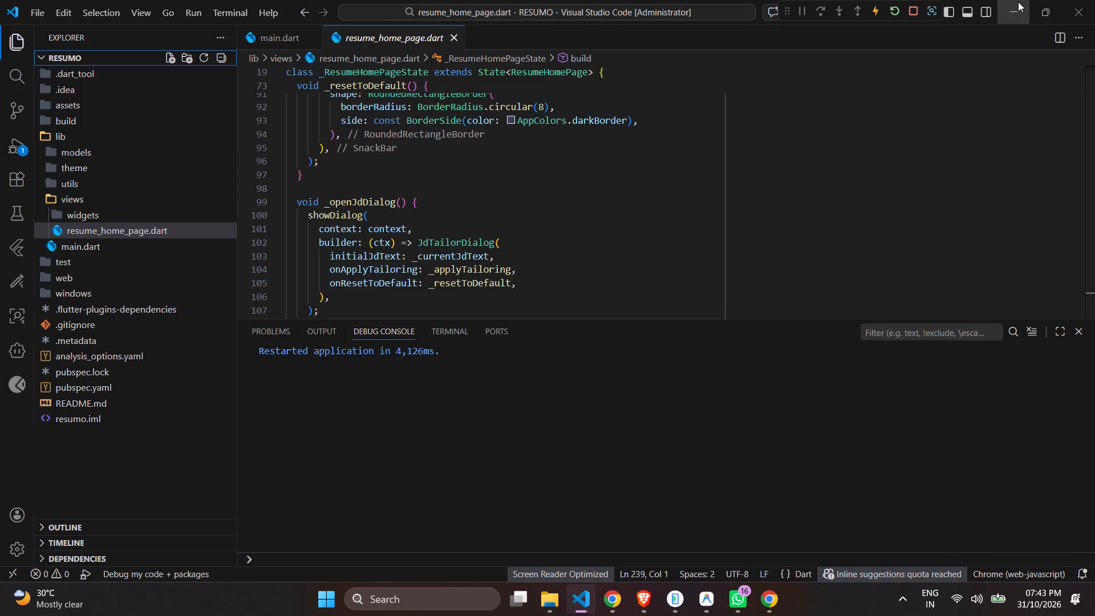
Switch to Brave and close its window showing the fmhy.net video page.
click(643, 595)
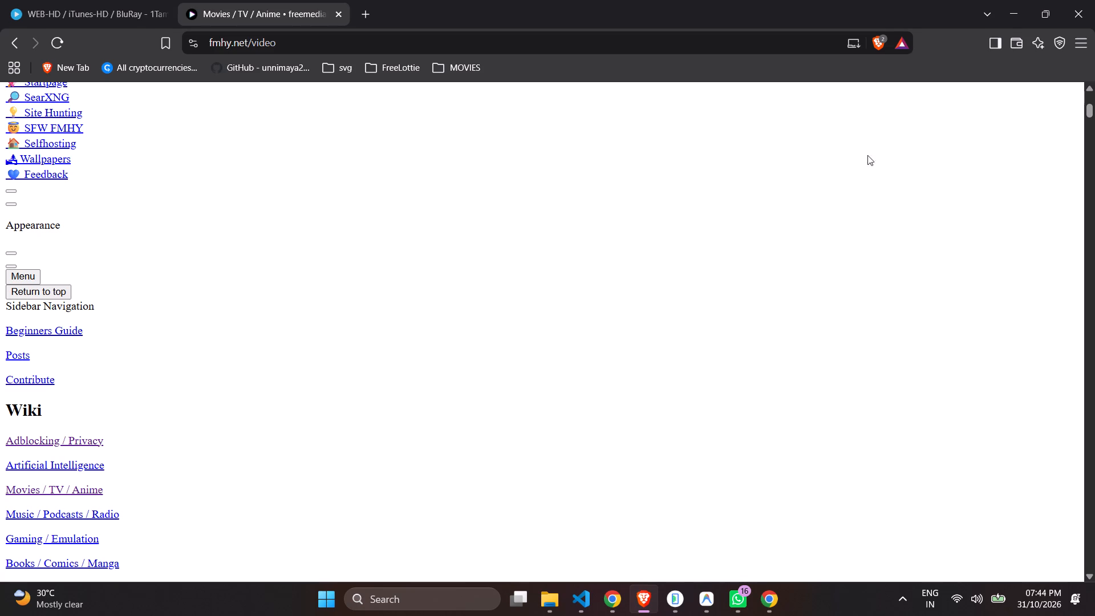
click(1074, 2)
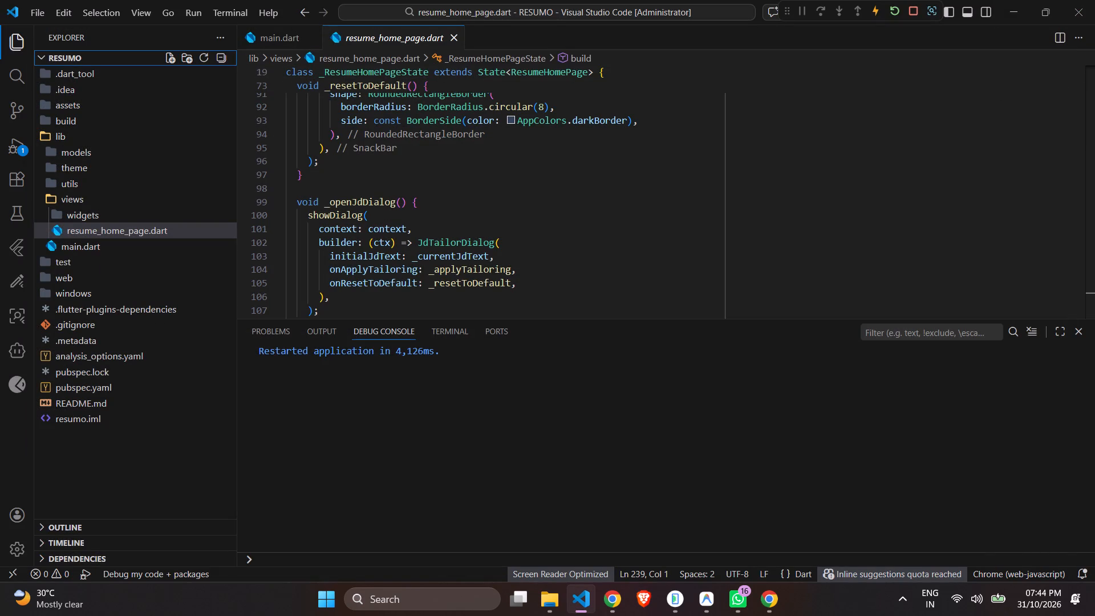
Check the Android emulator and the RESUMO web app at localhost:63085, minimizing the Visual Studio Code and web app windows.
click(675, 608)
click(675, 608)
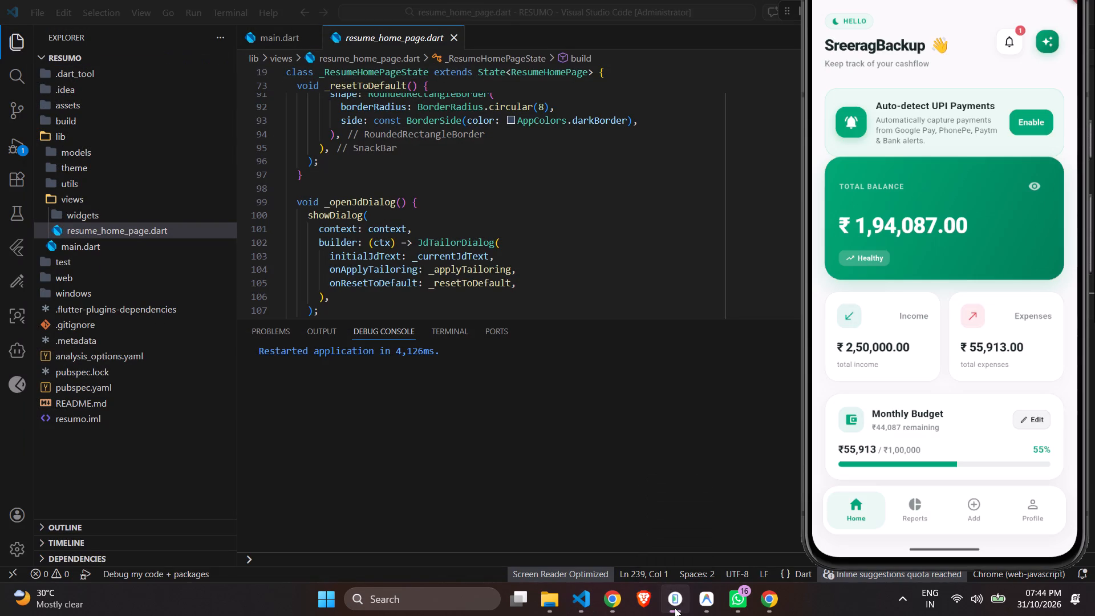
click(659, 492)
click(1024, 9)
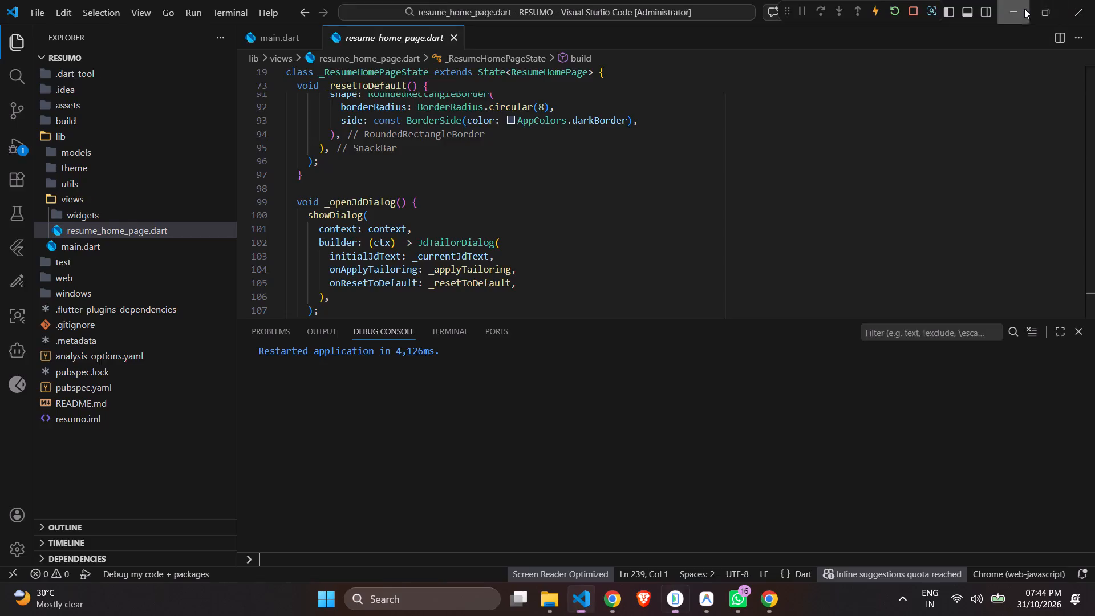
click(764, 605)
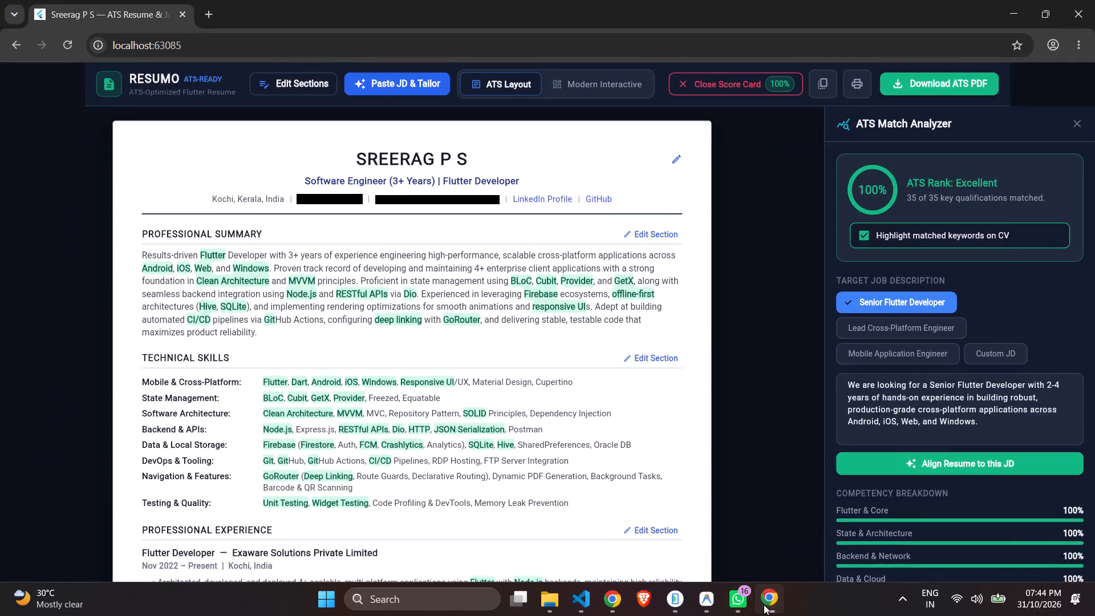
click(1015, 0)
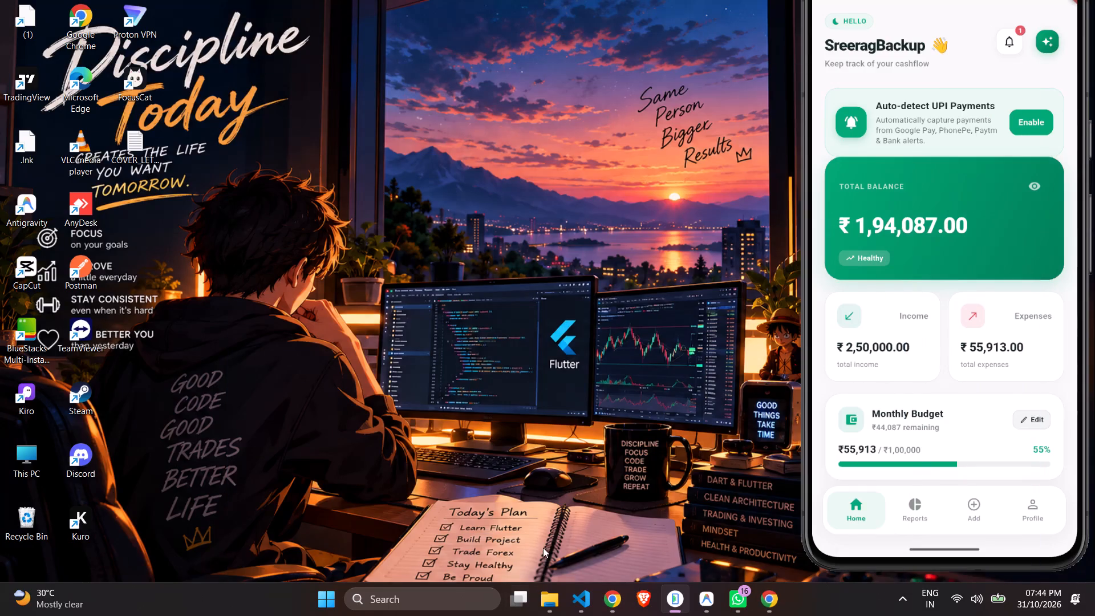
Return to Visual Studio Code and restart the RESUMO Flutter app again.
click(574, 574)
click(578, 593)
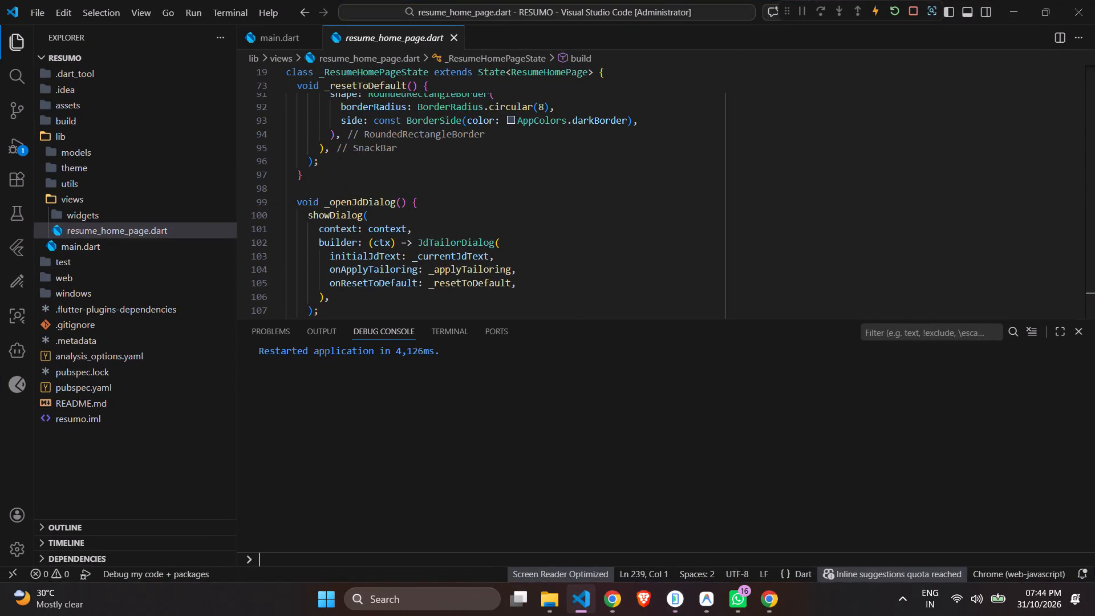
click(895, 10)
Switch to TradingView in Chrome and draw a flat trend line at about 77,249 from the 4:30 PM candle to the latest BTCUSD candle.
click(618, 594)
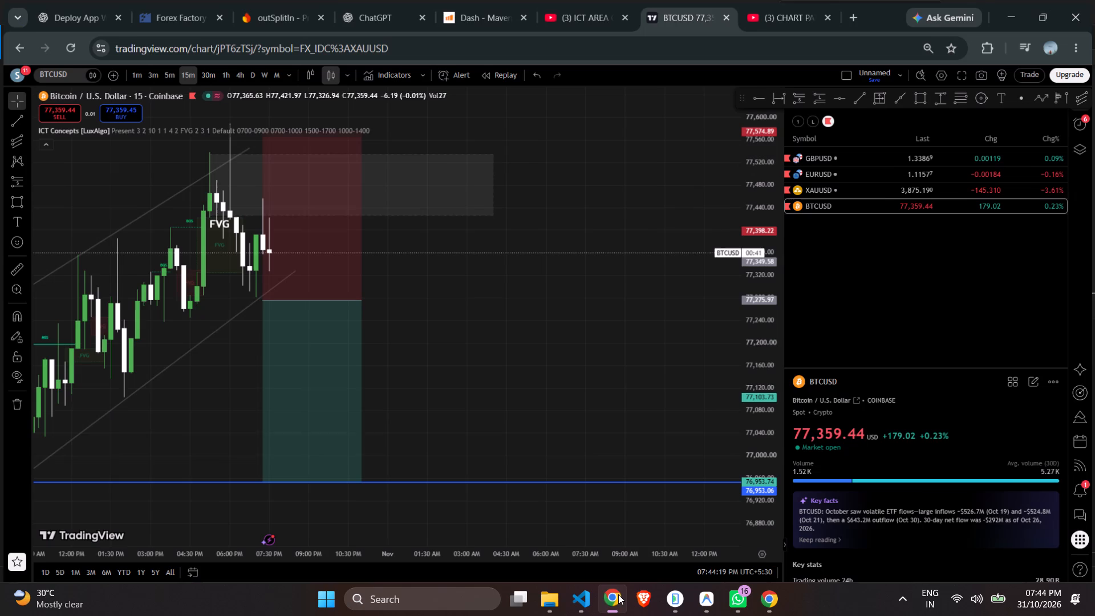
scroll(468, 500, up, 2)
drag(536, 415, 594, 463)
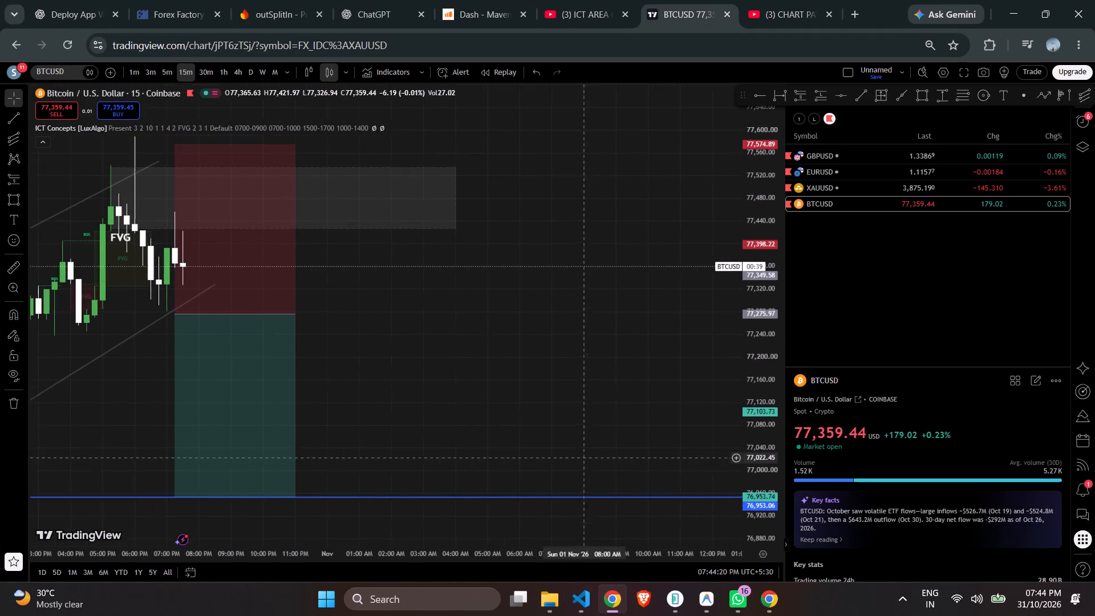
drag(594, 463, 604, 463)
scroll(759, 301, down, 2)
drag(624, 338, 678, 358)
scroll(500, 355, down, 2)
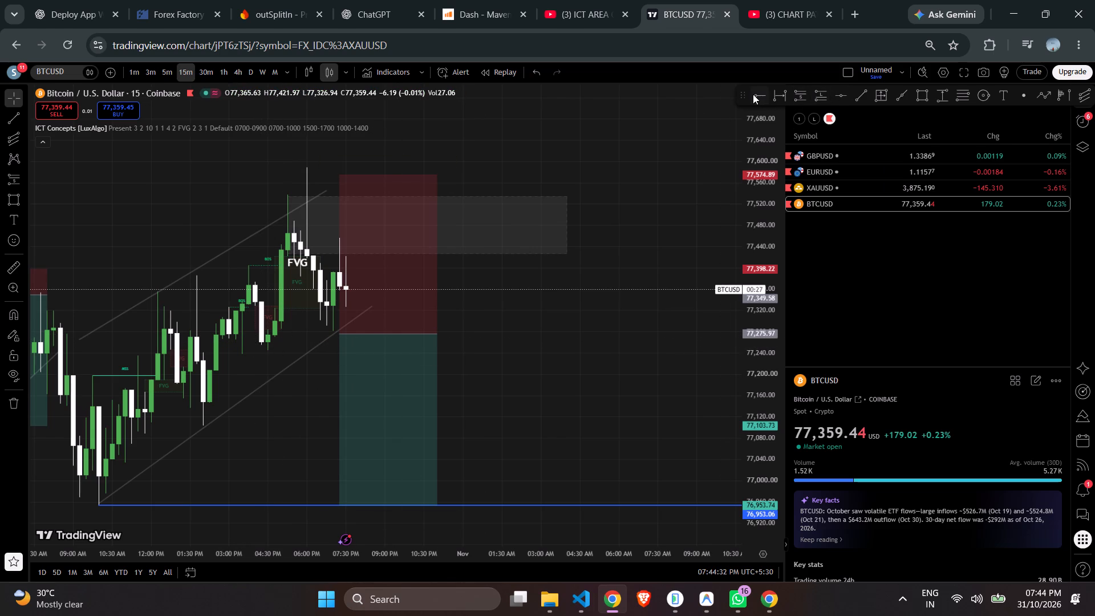
click(859, 95)
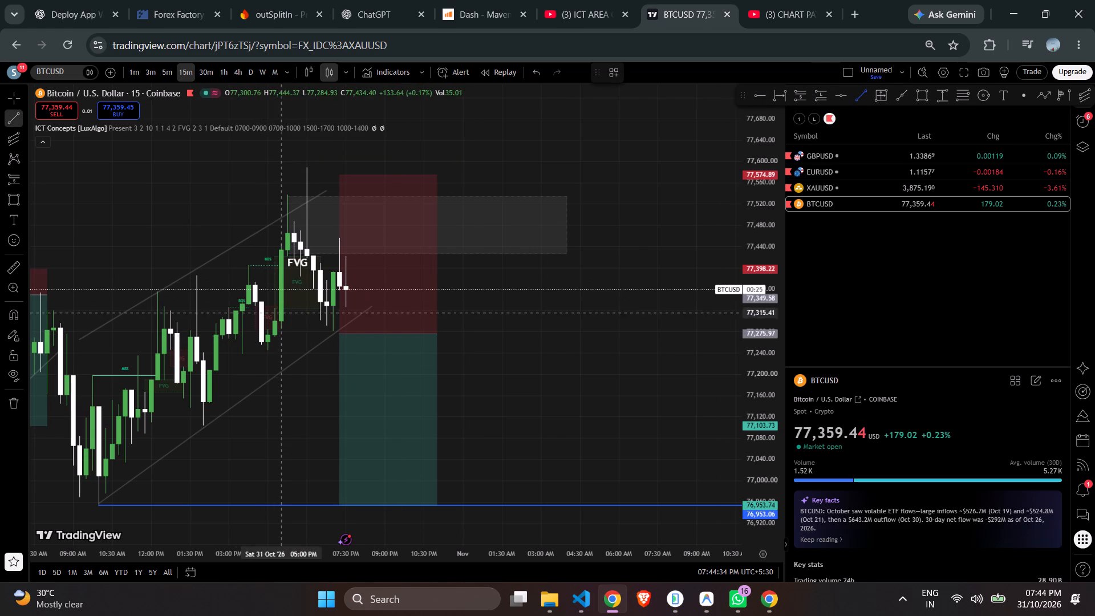
click(269, 348)
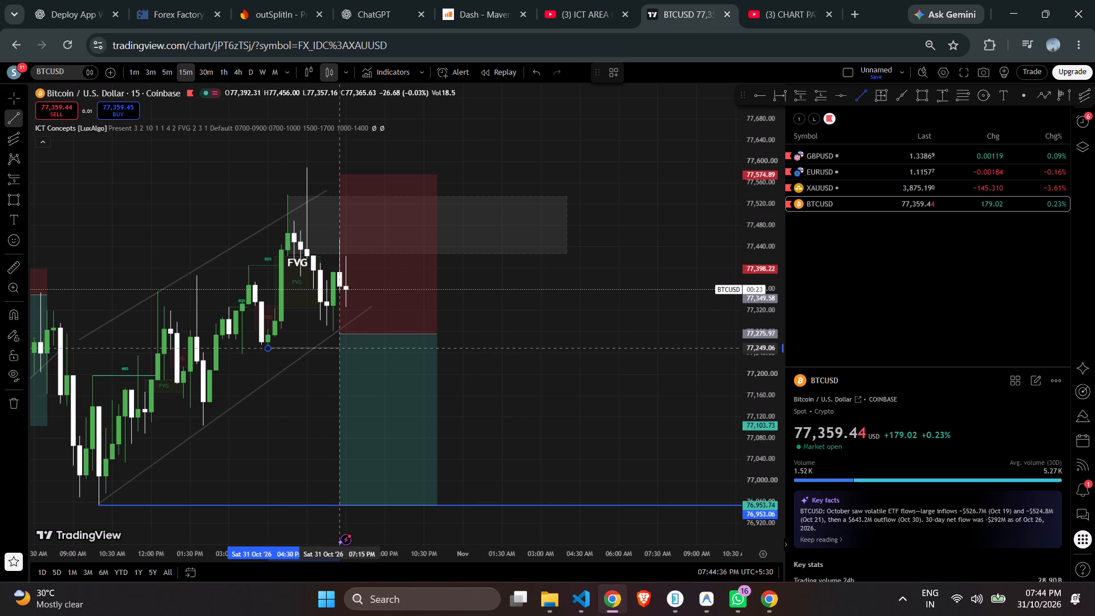
click(343, 348)
click(484, 344)
Examine BTCUSD's broader price structure around the short position on the 15-minute and 4-hour charts.
drag(542, 340, 642, 352)
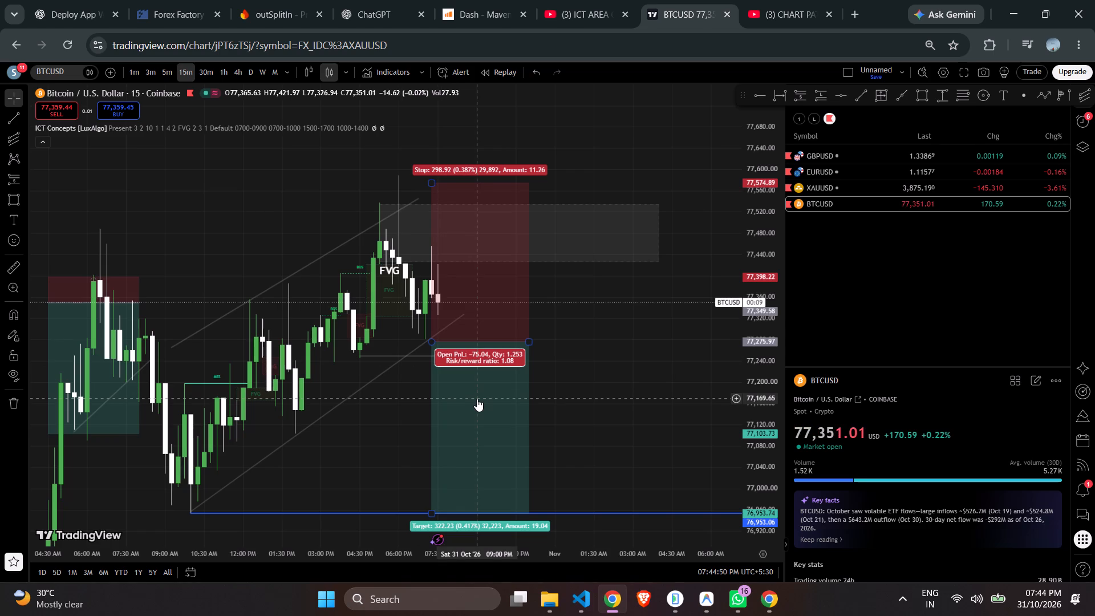
scroll(642, 339, down, 1)
scroll(642, 342, up, 1)
scroll(642, 343, down, 1)
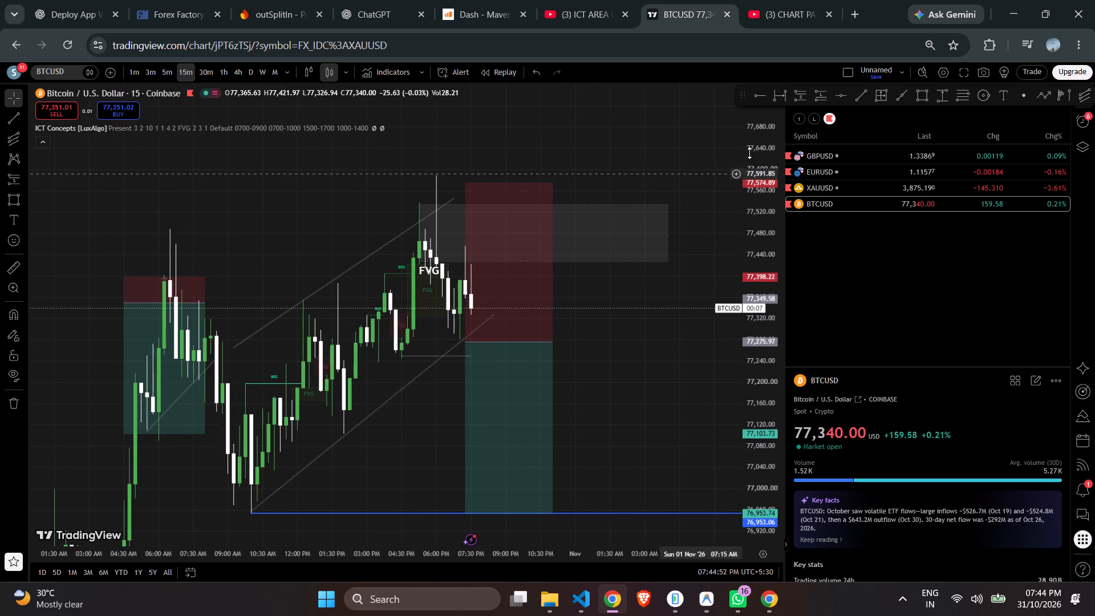
drag(754, 142, 766, 487)
scroll(668, 429, down, 9)
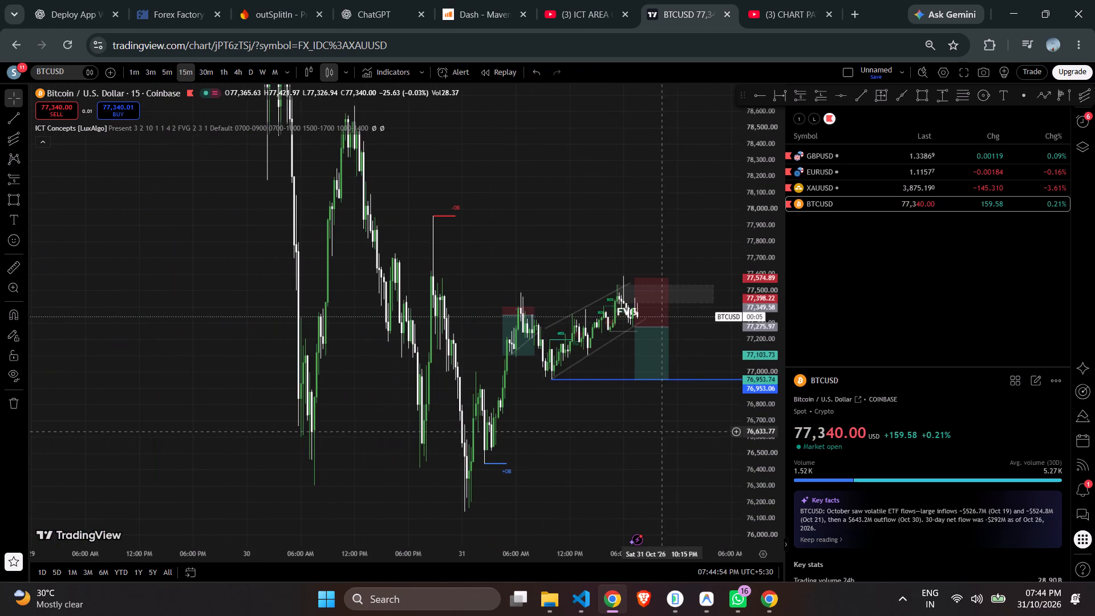
click(241, 74)
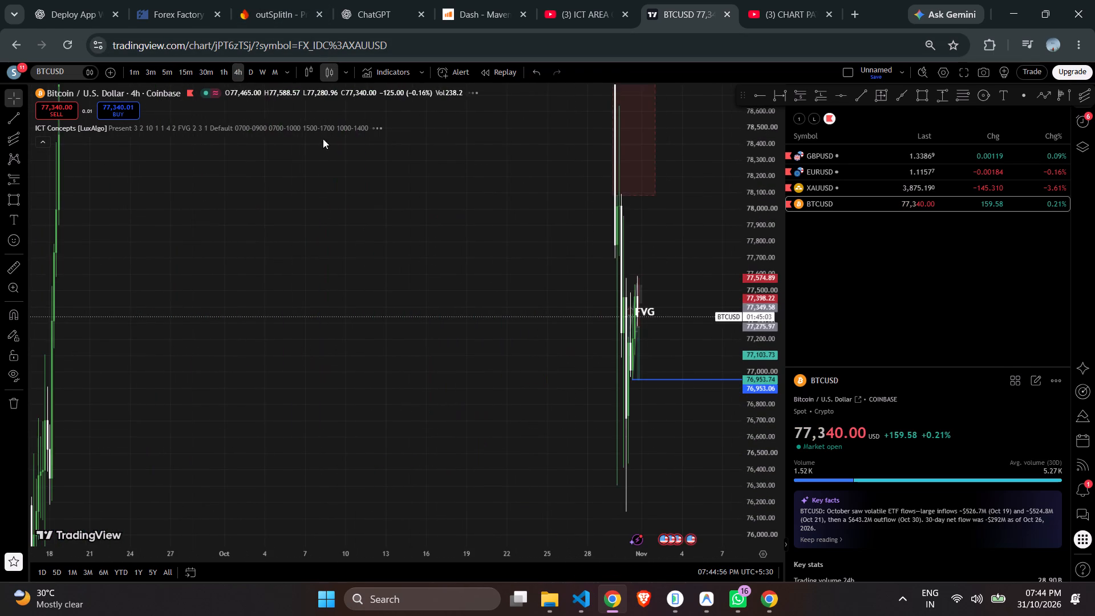
scroll(453, 196, up, 17)
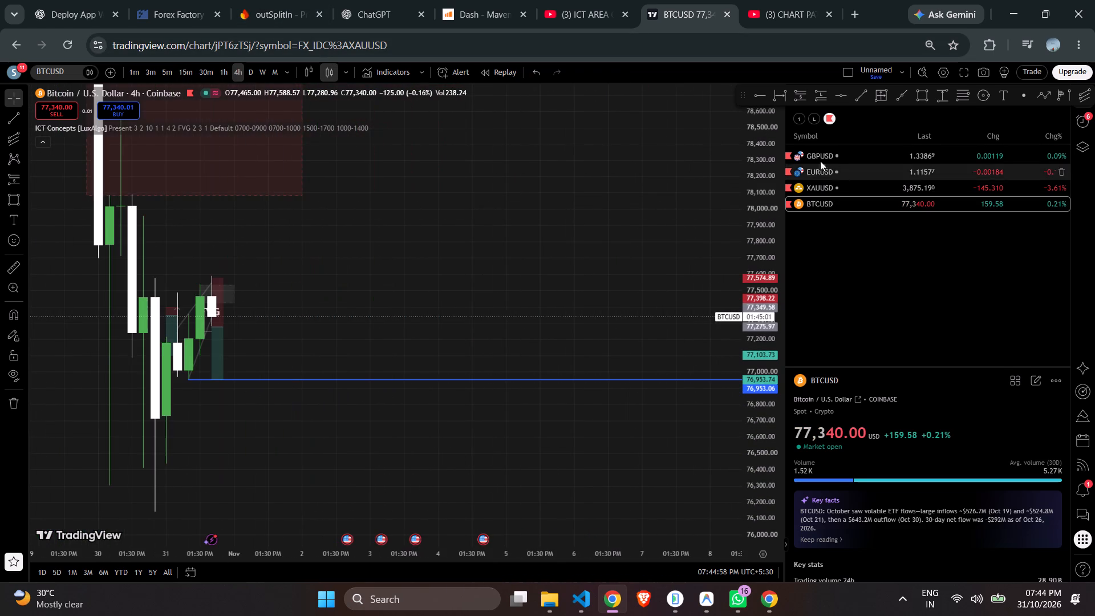
drag(754, 174, 794, 401)
scroll(451, 256, down, 4)
drag(468, 258, 591, 400)
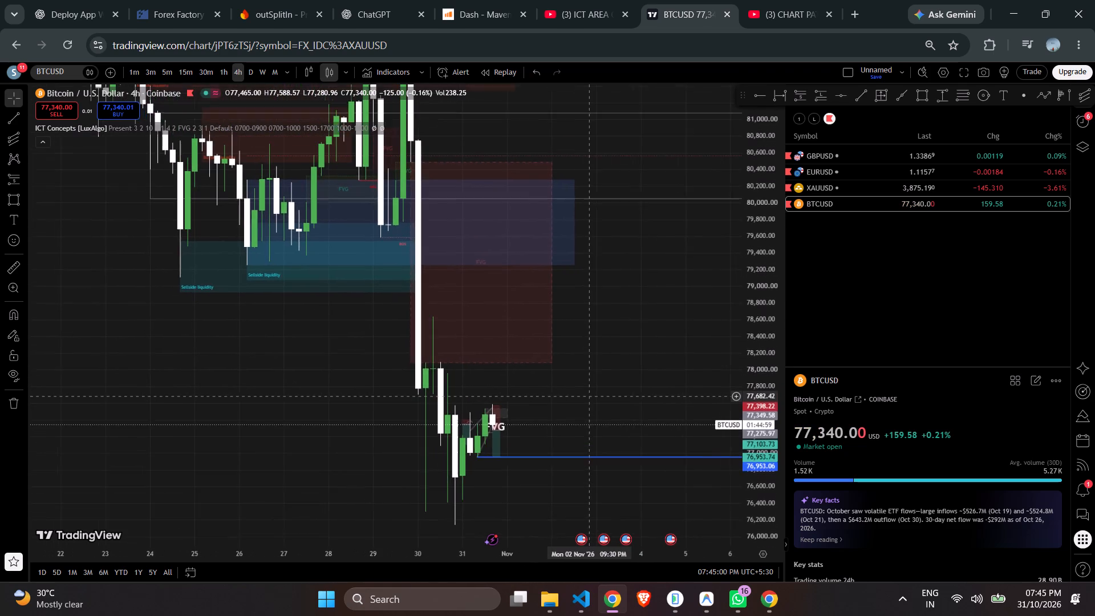
drag(591, 400, 591, 411)
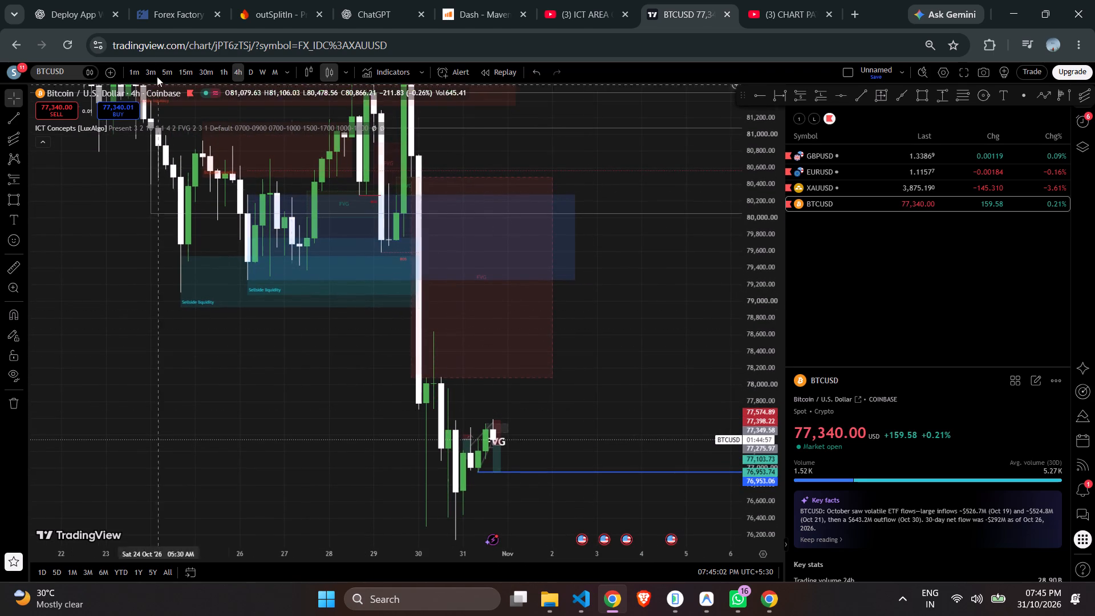
Examine the short position against the fair value gaps on the 1-hour BTCUSD chart.
click(222, 72)
scroll(416, 156, down, 2)
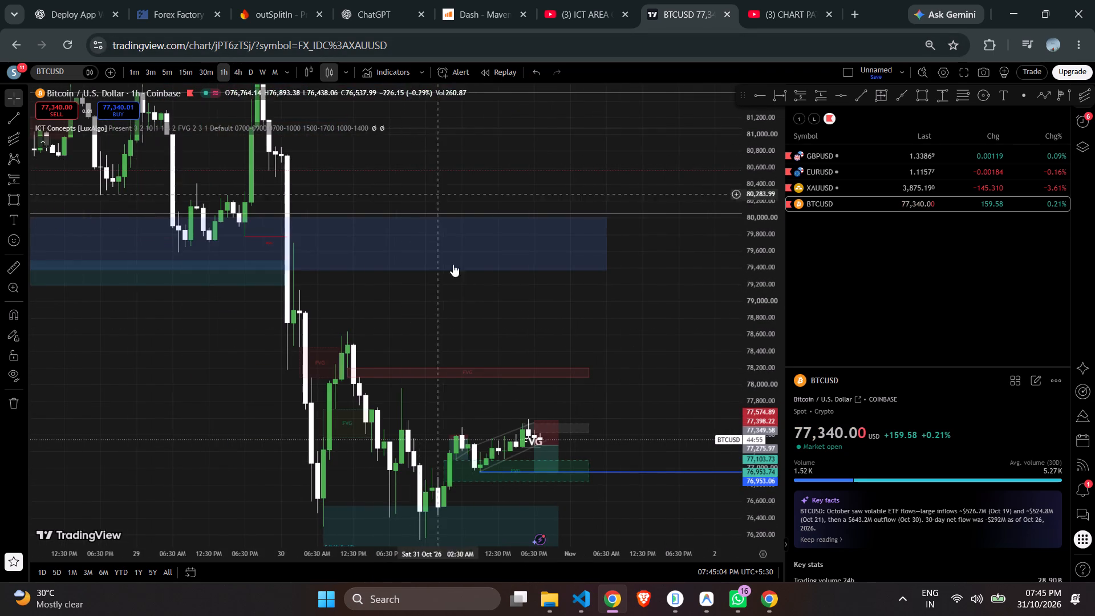
drag(472, 302, 394, 254)
drag(763, 334, 709, 155)
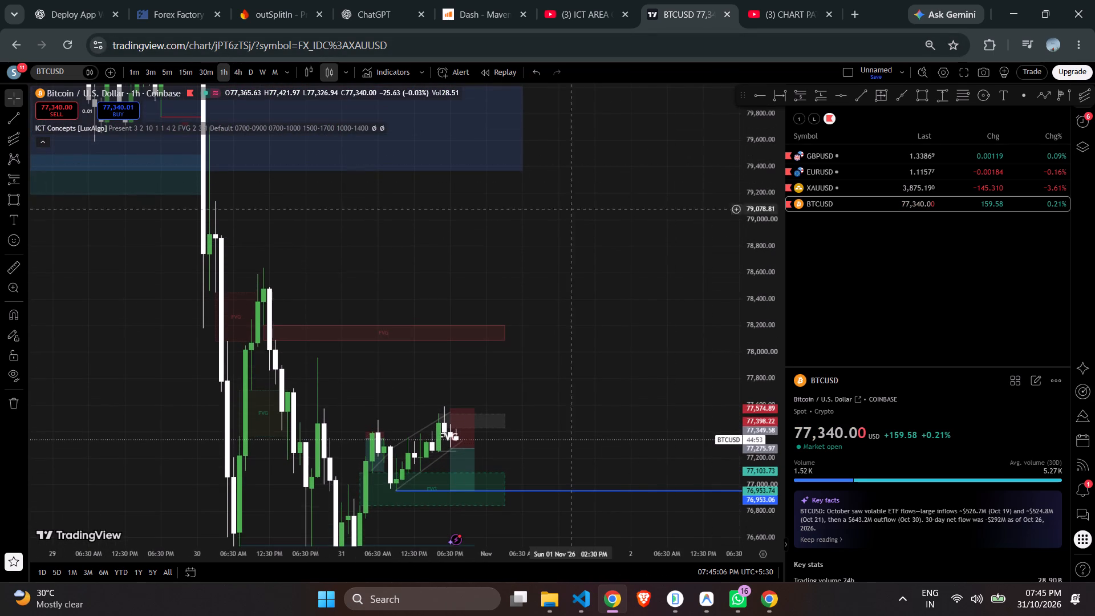
scroll(554, 223, up, 1)
drag(506, 251, 674, 257)
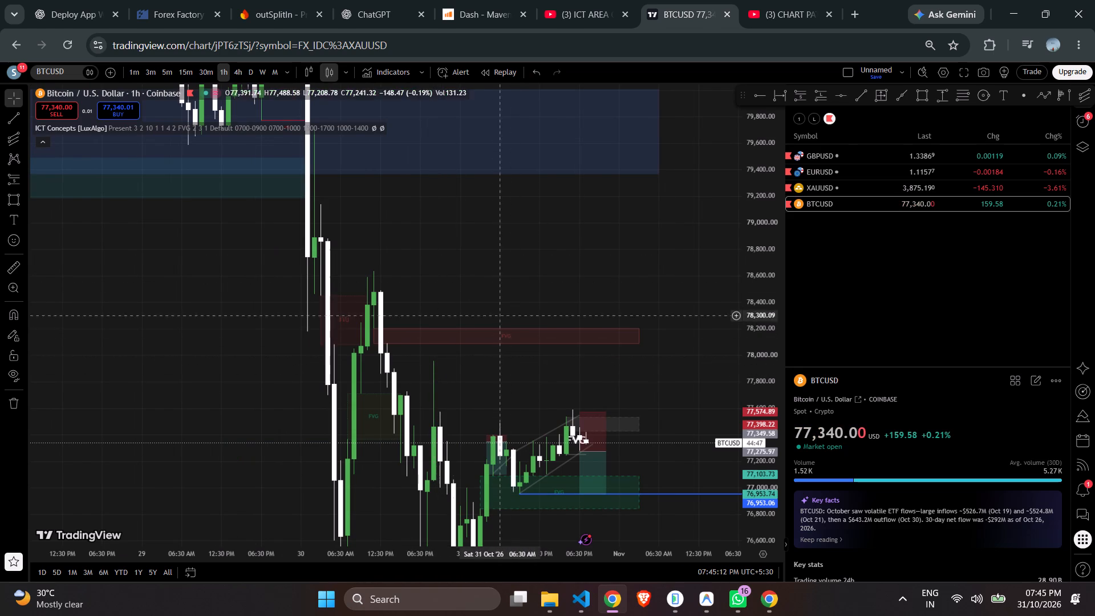
scroll(497, 321, up, 2)
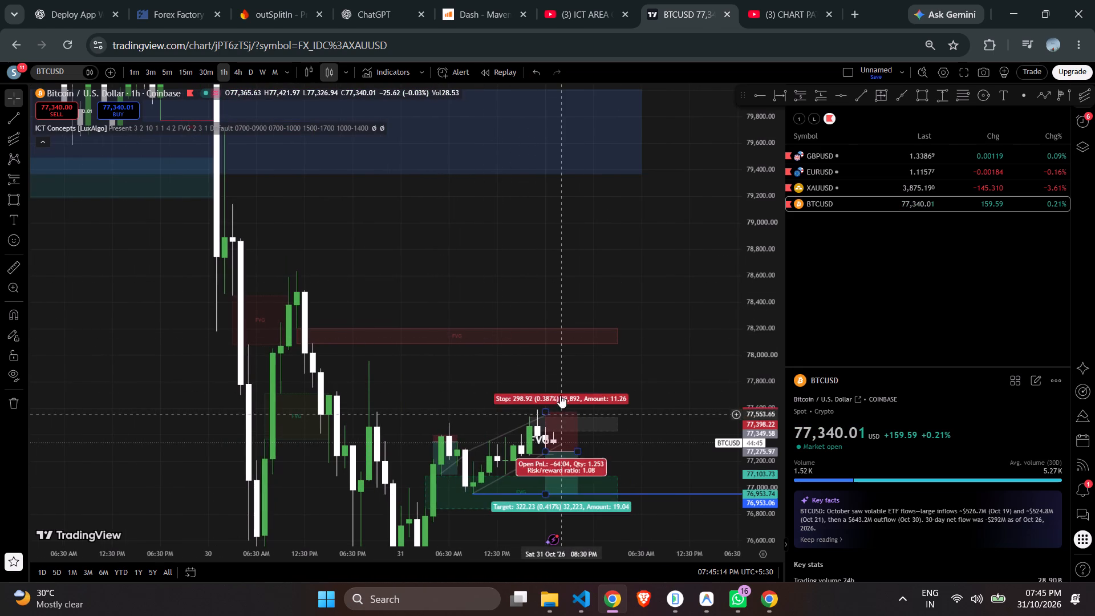
scroll(665, 345, up, 2)
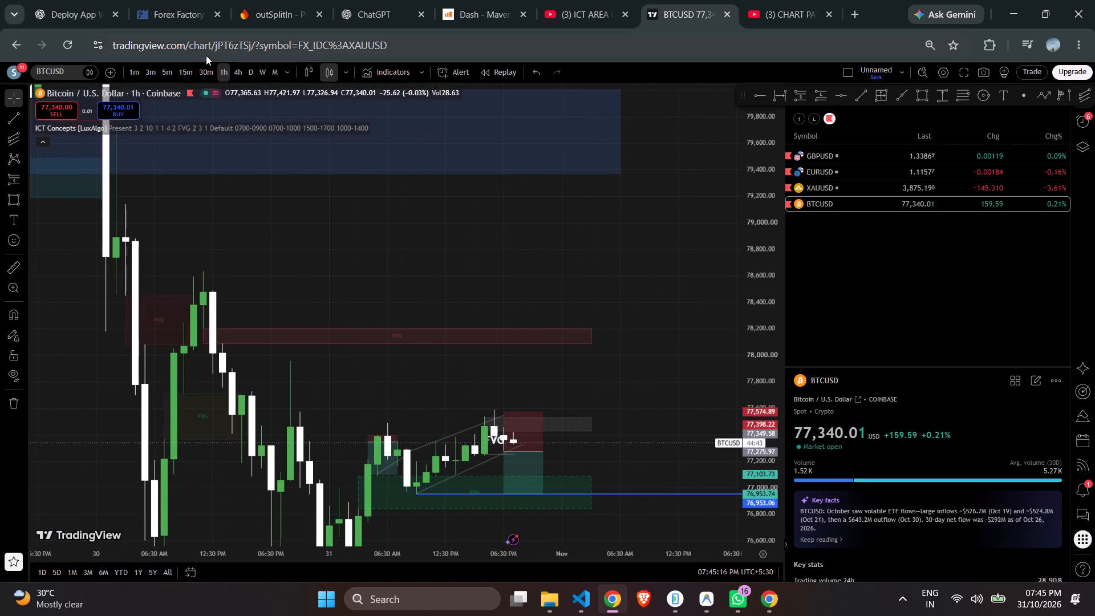
scroll(606, 282, up, 2)
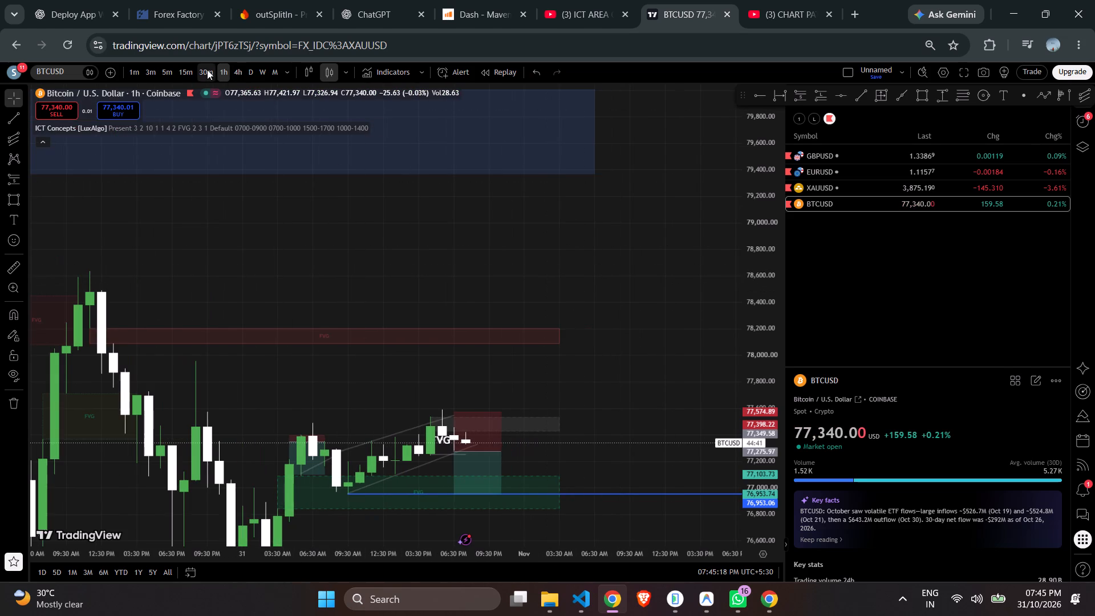
Examine BTCUSD on the 30-minute chart and reset the chart view.
click(203, 70)
scroll(257, 78, down, 3)
scroll(270, 99, up, 1)
scroll(270, 100, down, 3)
right_click(509, 230)
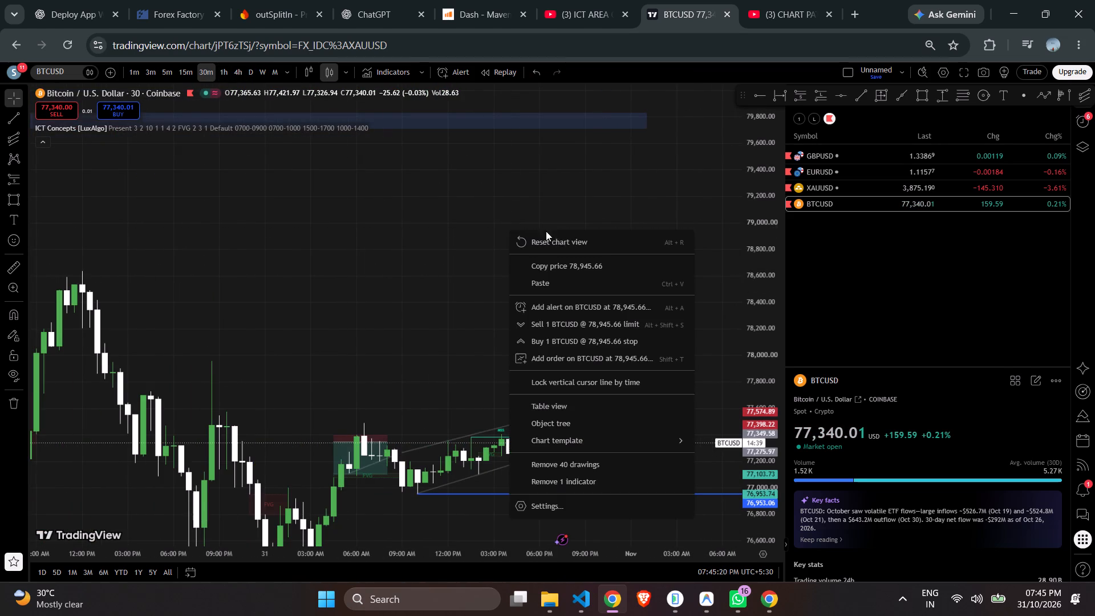
click(563, 236)
scroll(537, 257, down, 3)
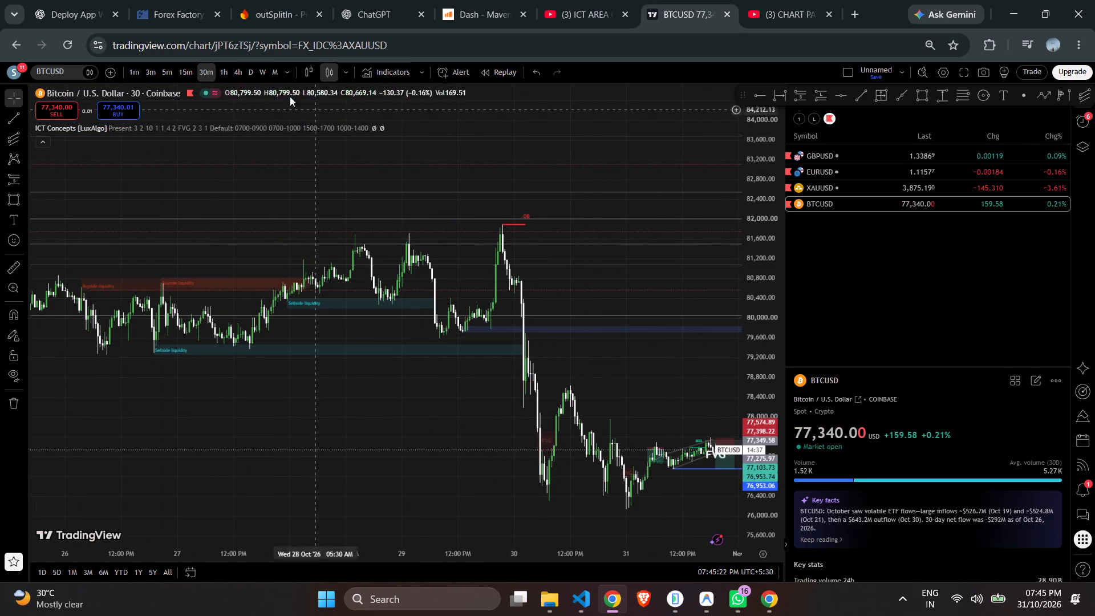
Compare BTCUSD's liquidity zones and fair value gaps on the 1-hour and 4-hour charts, and return to the 1-hour chart.
click(224, 69)
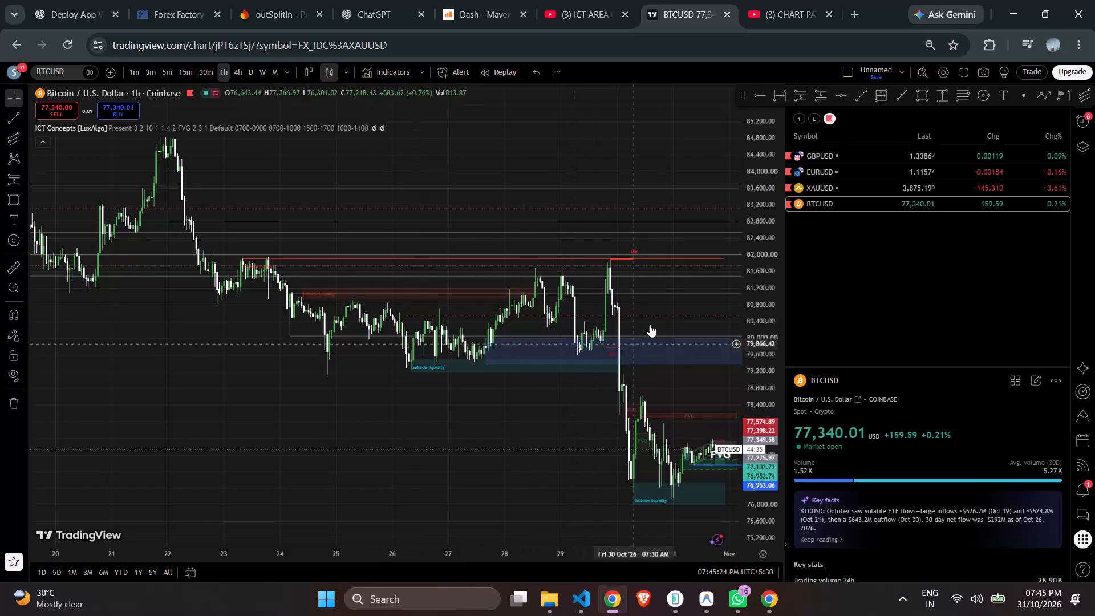
click(493, 317)
click(237, 67)
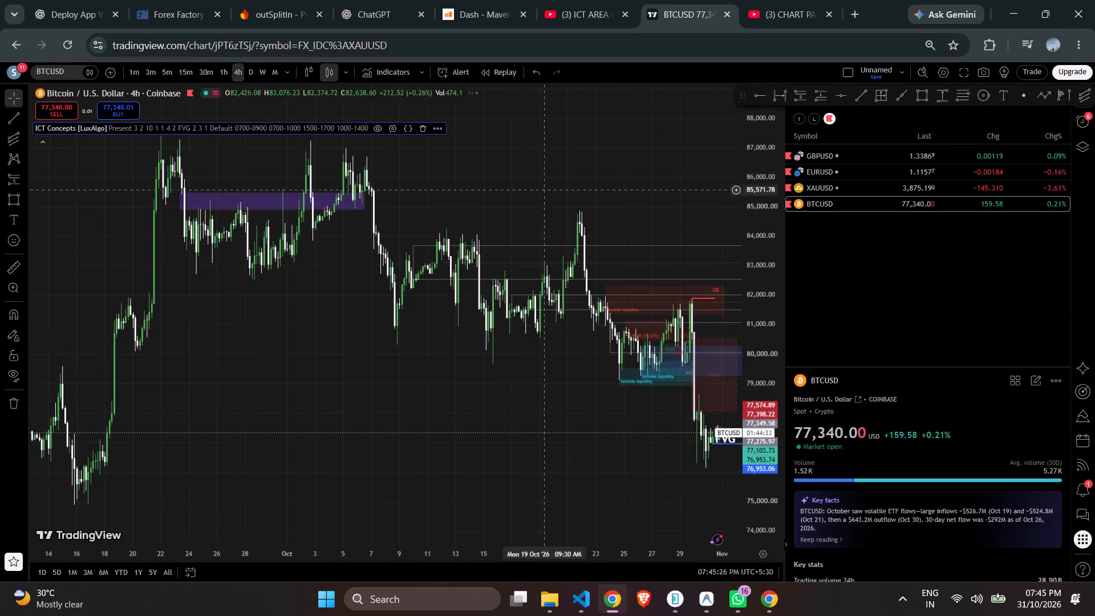
drag(497, 444, 147, 342)
drag(757, 421, 731, 253)
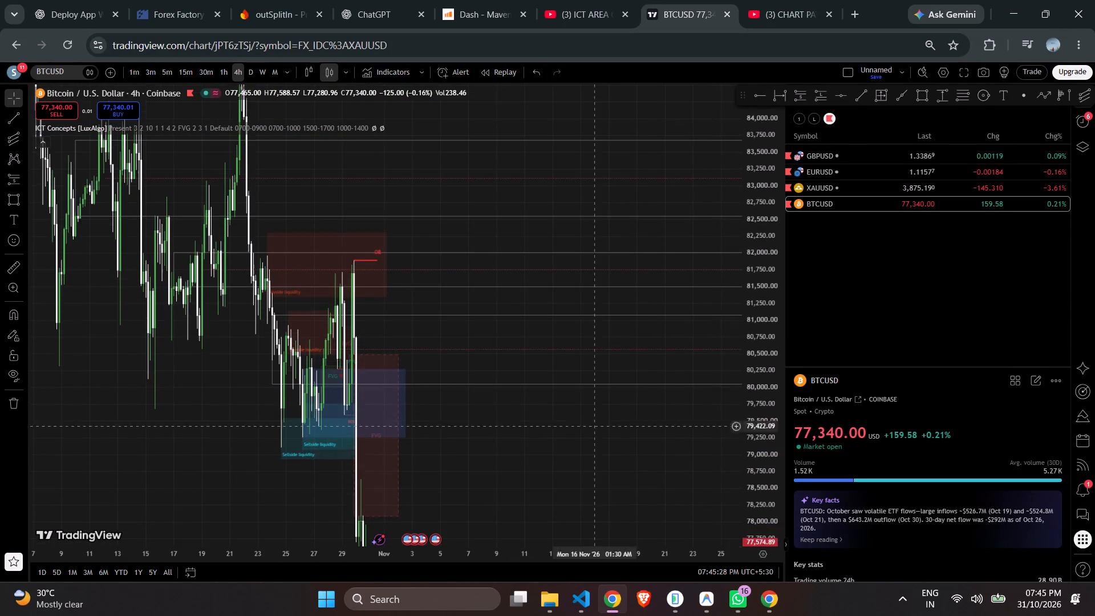
drag(594, 453, 762, 245)
scroll(405, 206, up, 2)
click(221, 68)
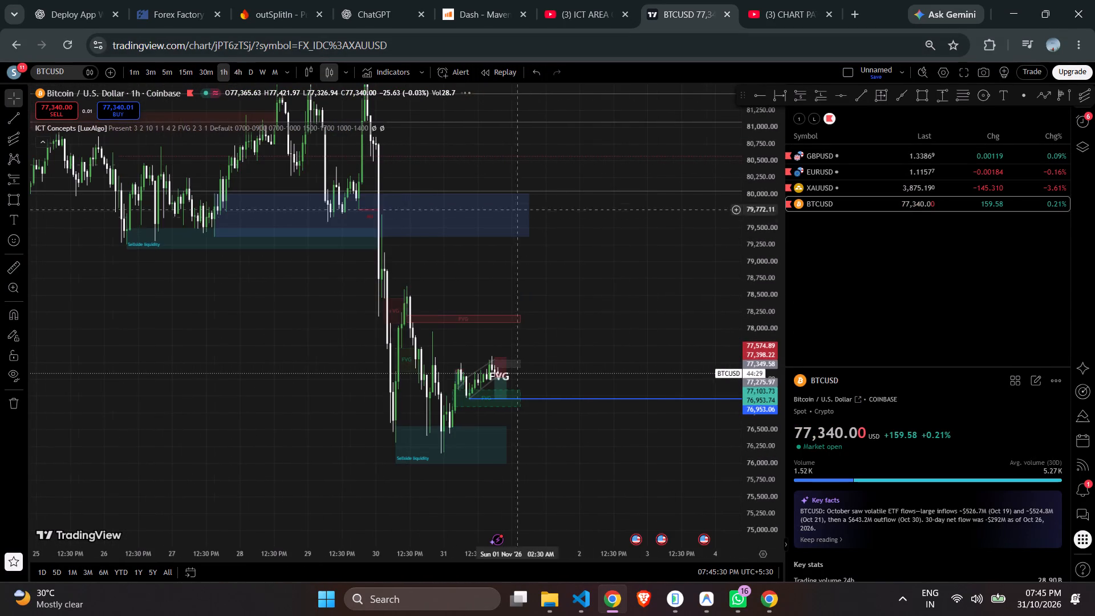
scroll(573, 260, up, 3)
drag(755, 354, 713, 194)
scroll(666, 265, up, 2)
scroll(666, 265, down, 1)
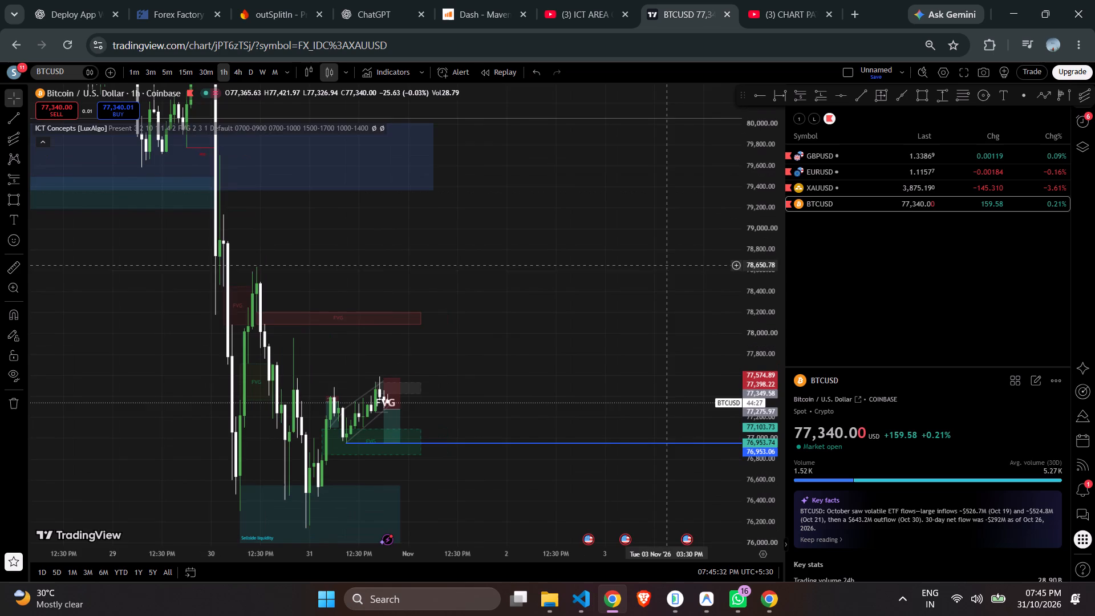
Examine the 1-hour BTCUSD chart around the short position, its fair value gaps and the sellside liquidity zone.
drag(585, 291, 783, 229)
scroll(633, 295, up, 4)
drag(588, 261, 906, 314)
scroll(709, 278, up, 3)
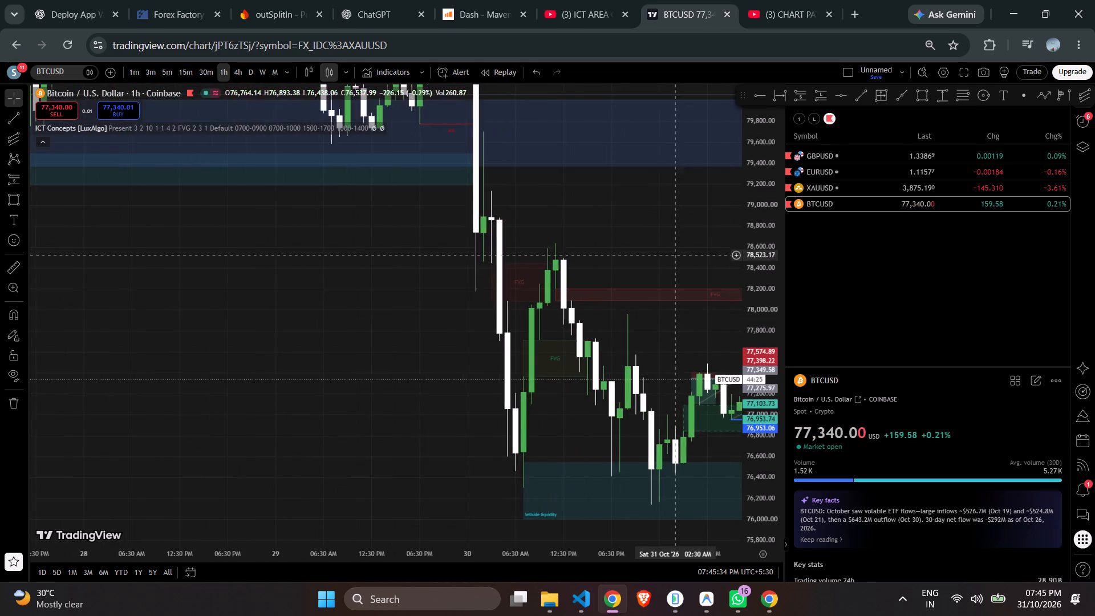
scroll(664, 251, up, 7)
drag(630, 239, 509, 137)
scroll(513, 151, down, 5)
scroll(554, 184, down, 2)
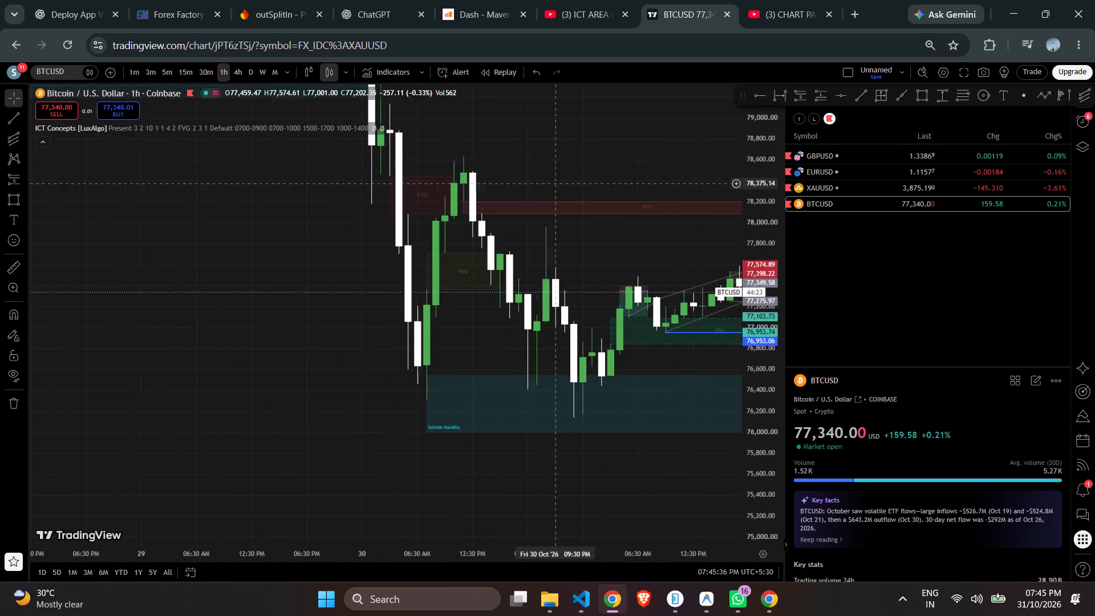
drag(632, 187, 386, 147)
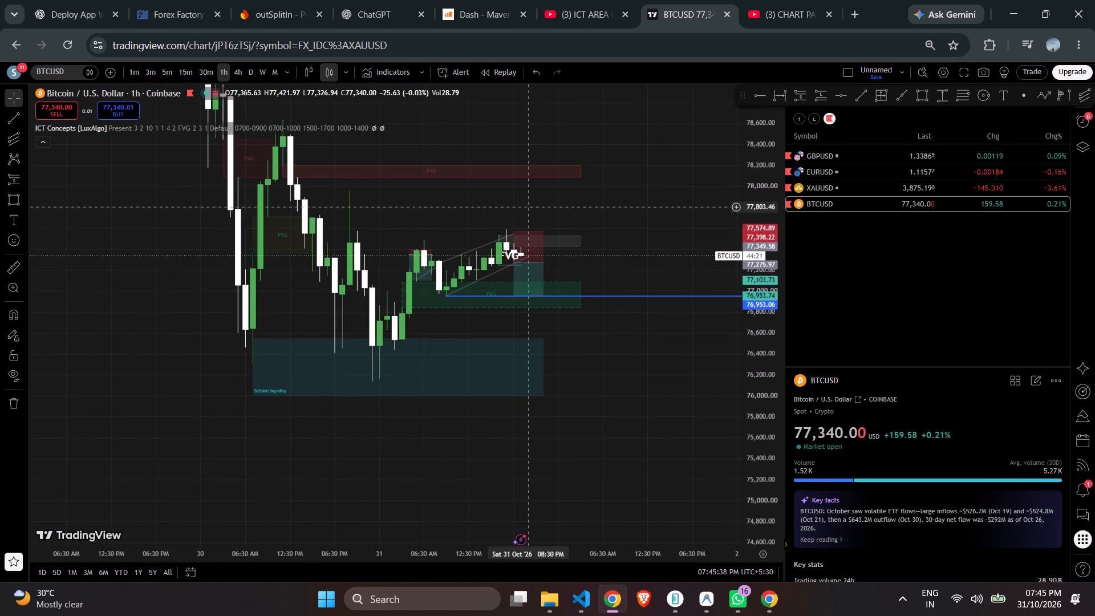
drag(527, 207, 545, 241)
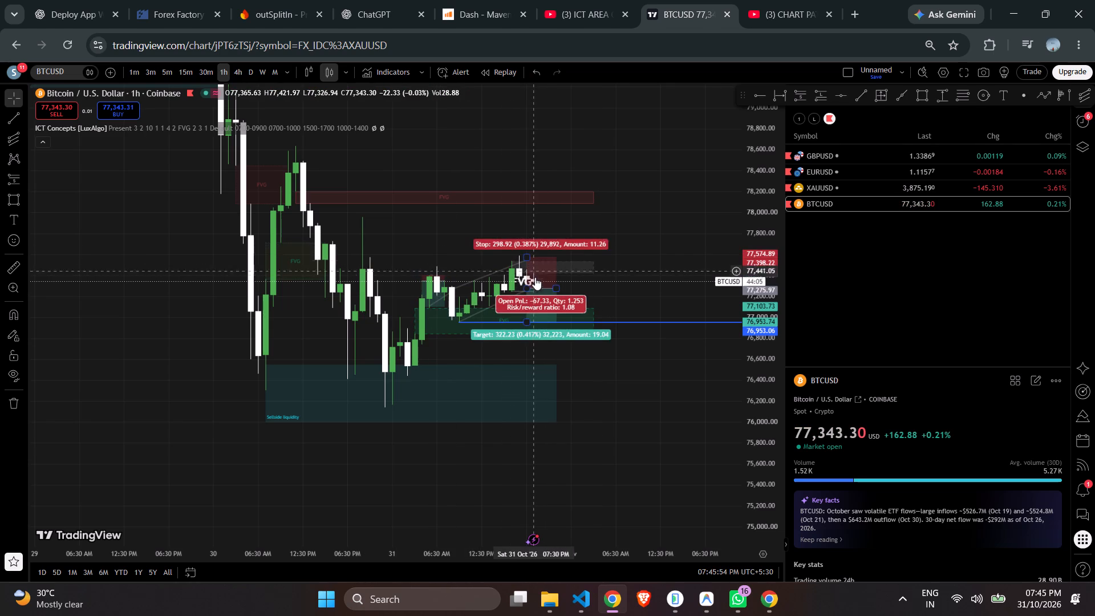
Examine the short position within the rising channel on the 15-minute BTCUSD chart.
click(188, 72)
drag(766, 303, 729, 40)
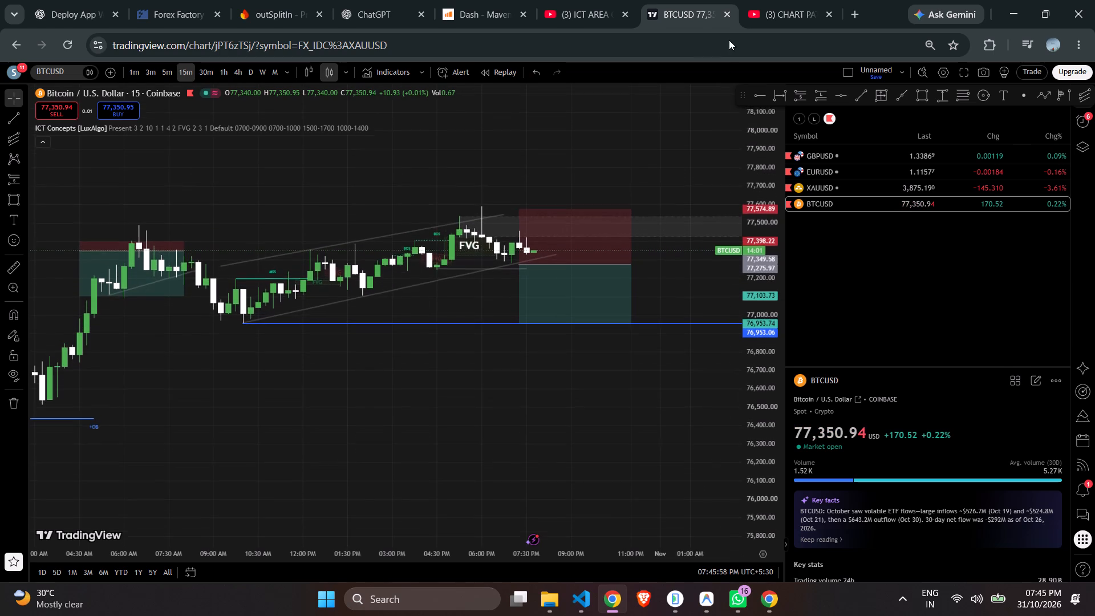
drag(729, 40, 729, 38)
scroll(692, 100, down, 3)
drag(776, 255, 752, 37)
scroll(631, 178, up, 4)
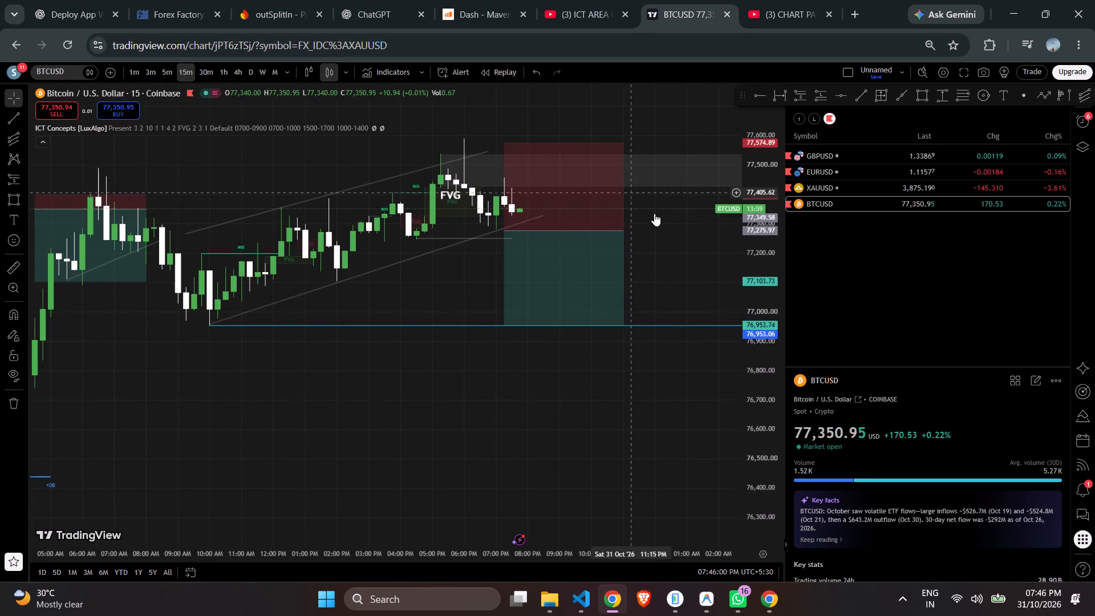
drag(771, 306, 739, 106)
scroll(570, 218, down, 3)
drag(541, 223, 486, 297)
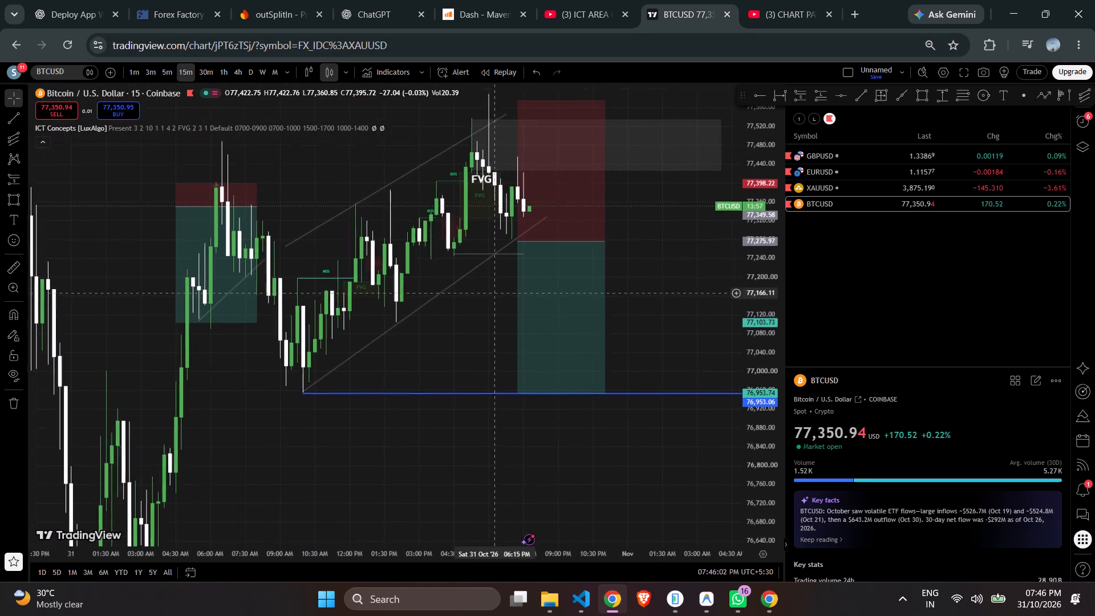
drag(486, 297, 485, 297)
Adjust the short position on the 15-minute chart, moving its entry to about 77,254.63 and its stop to about 77,550.86.
scroll(493, 252, up, 4)
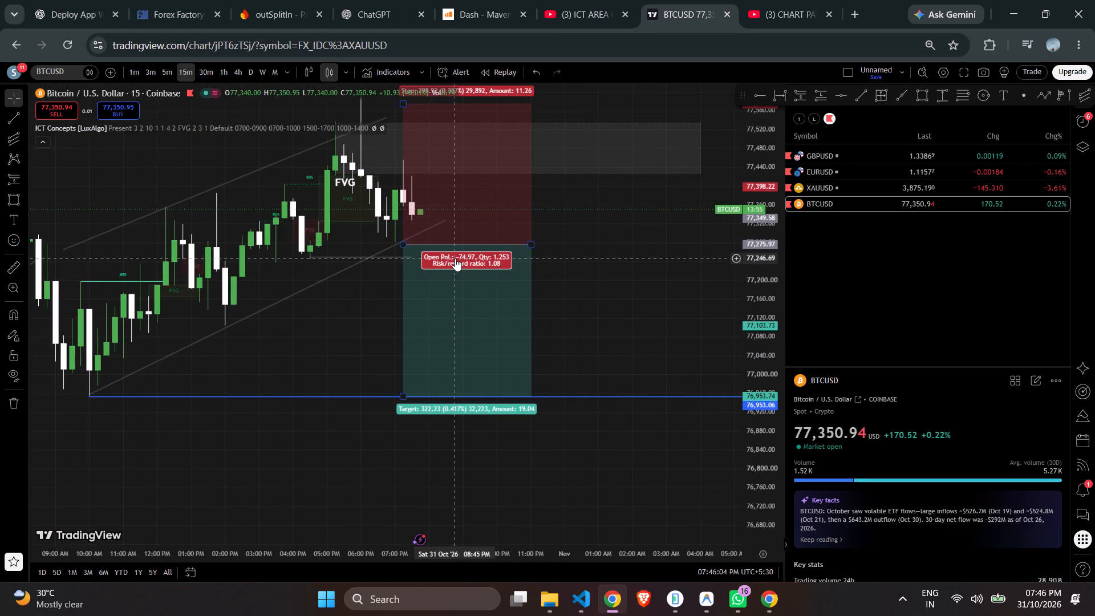
scroll(646, 233, up, 1)
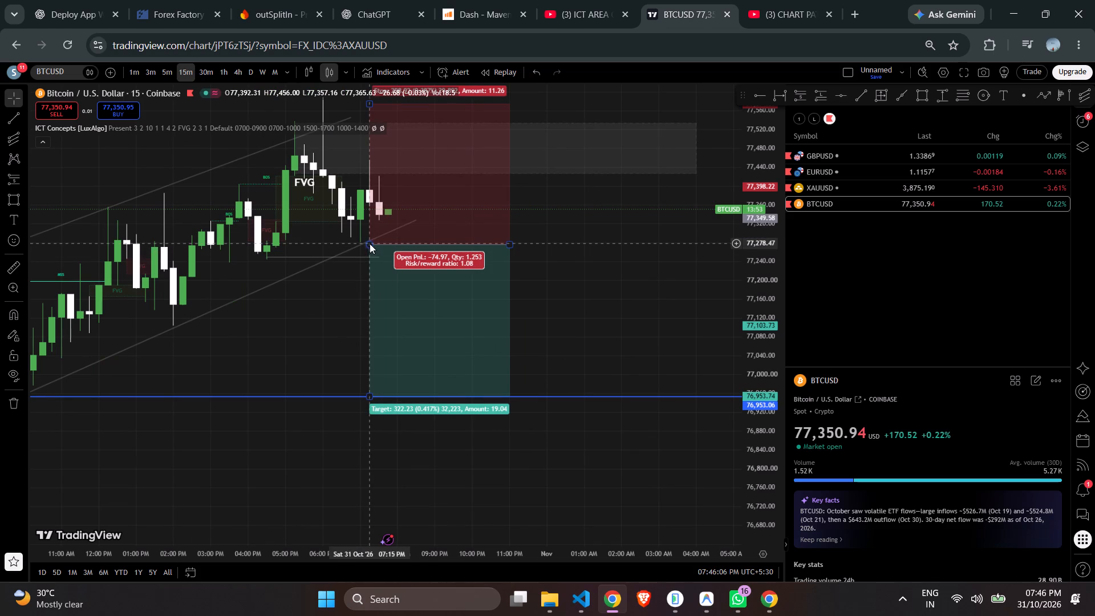
drag(370, 244, 372, 255)
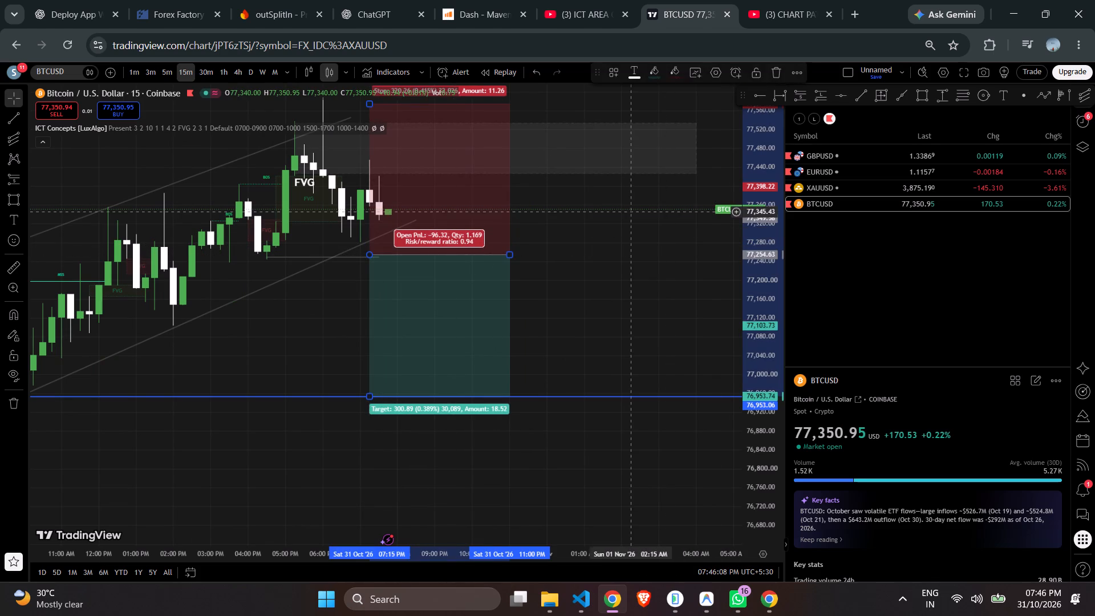
drag(631, 224, 636, 306)
drag(376, 171, 371, 200)
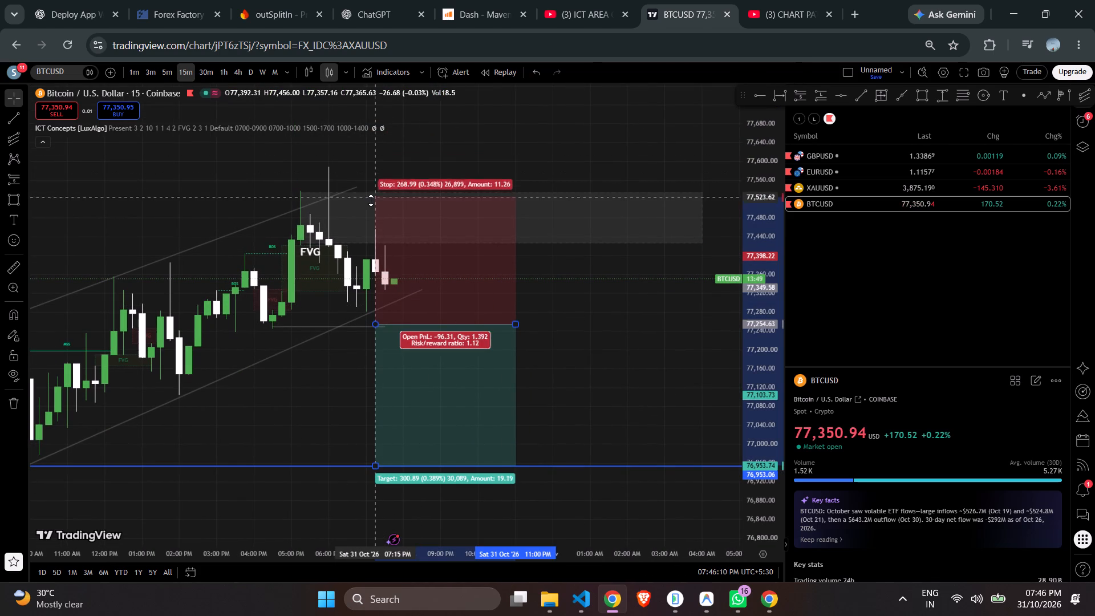
drag(371, 200, 370, 213)
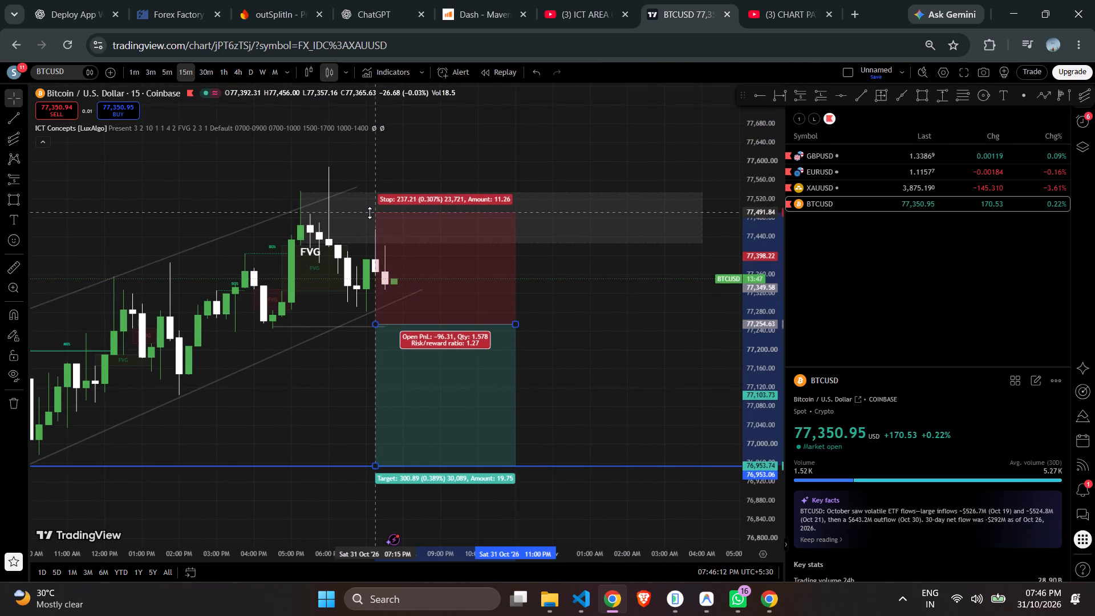
drag(370, 213, 370, 185)
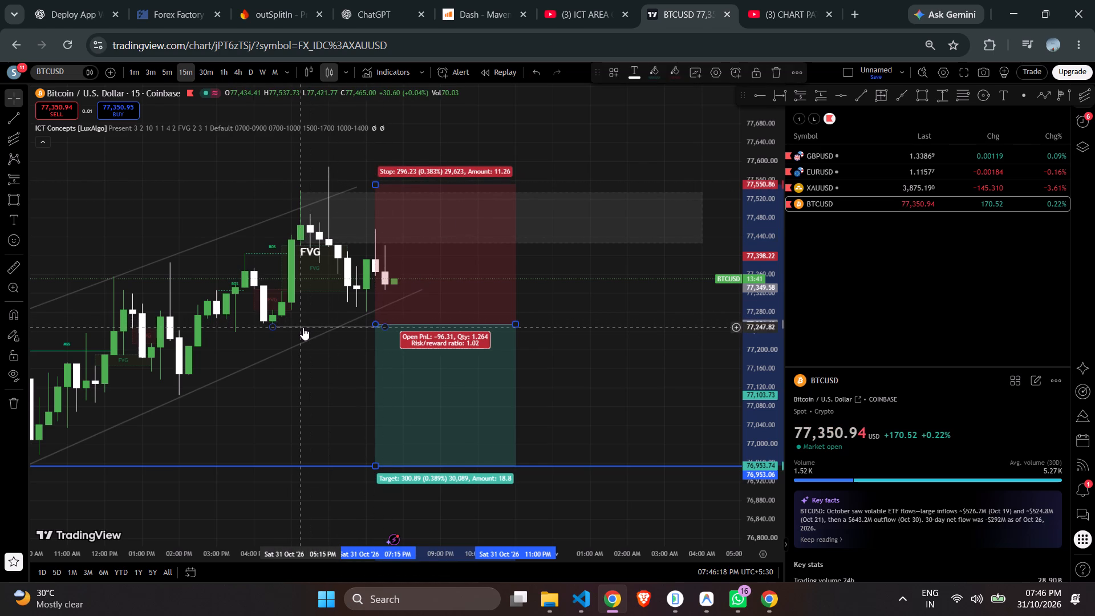
Examine the adjusted short position against the horizontal line at the recent swing low on the 15-minute chart.
click(303, 326)
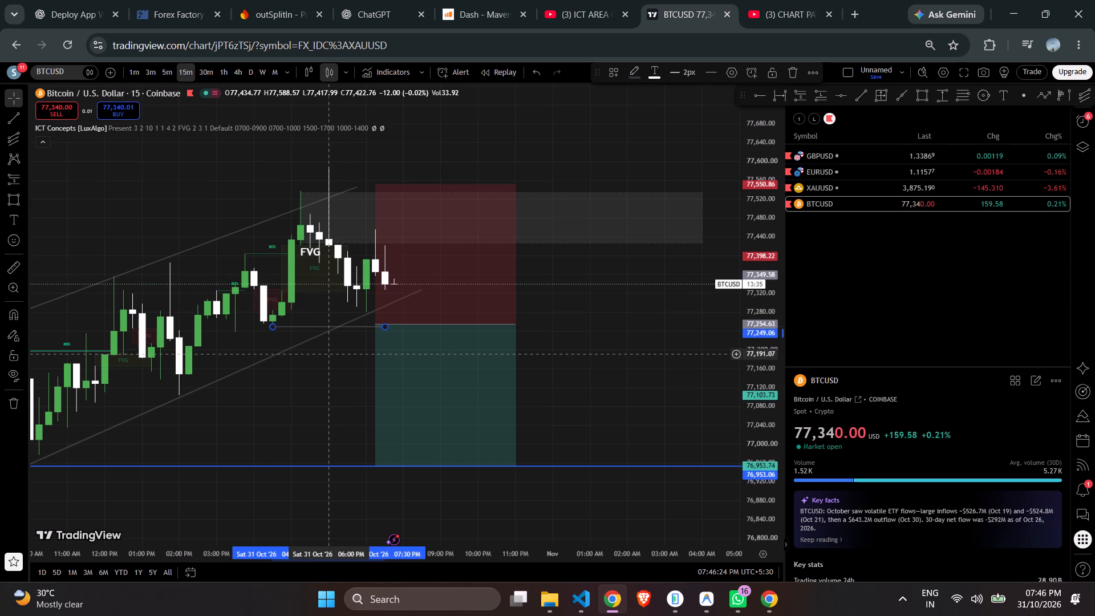
scroll(359, 329, up, 2)
drag(750, 347, 737, 307)
scroll(700, 287, down, 2)
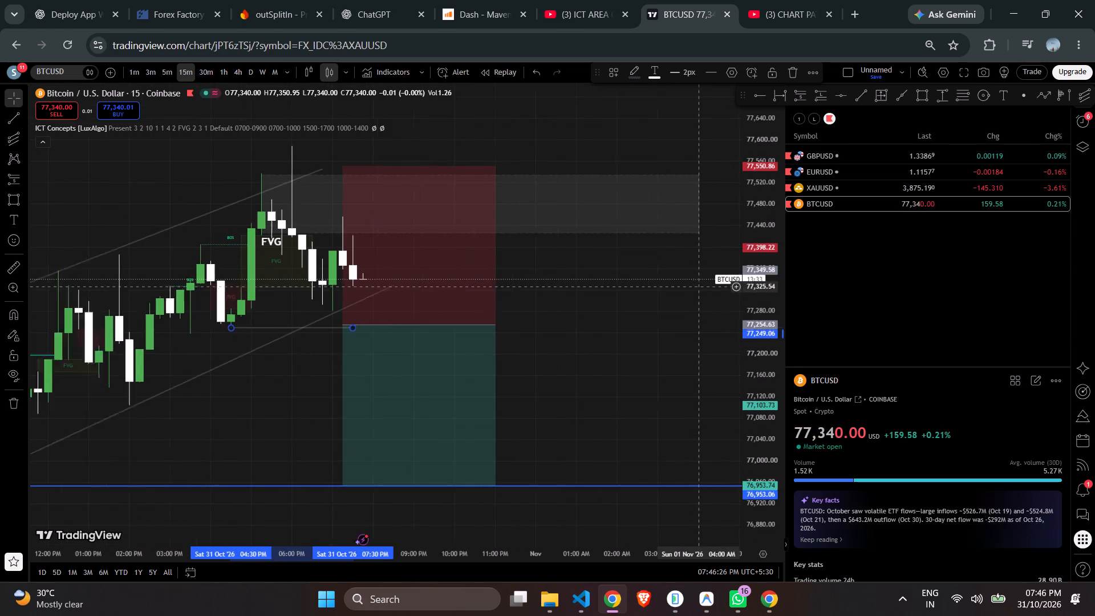
scroll(702, 287, down, 1)
drag(747, 192, 763, 284)
Switch to the XAUUSD chart and back to BTCUSD, and reset the chart view.
click(874, 187)
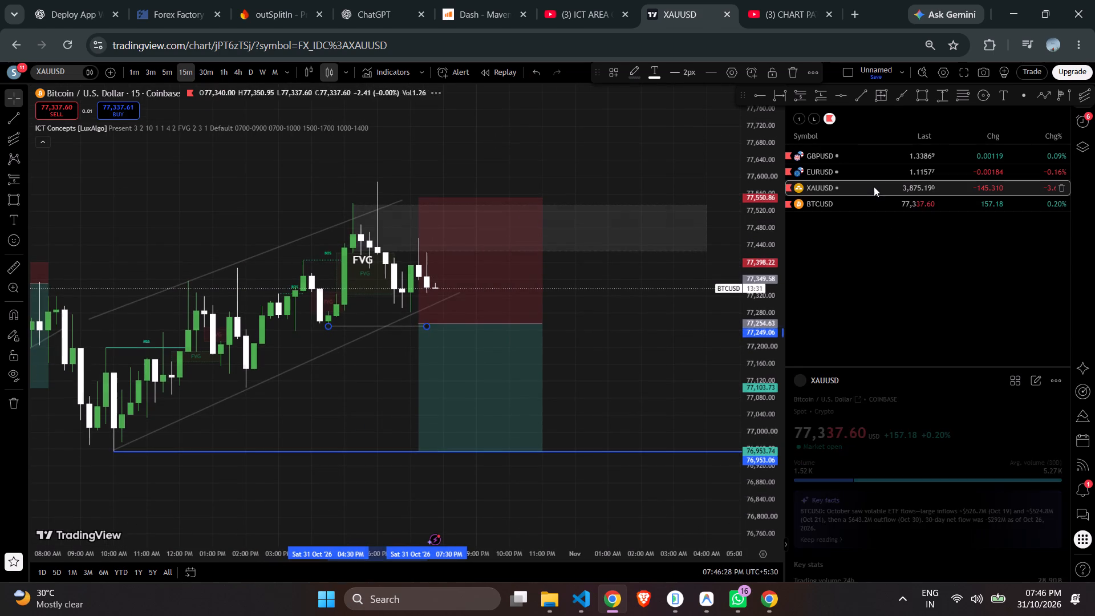
click(851, 207)
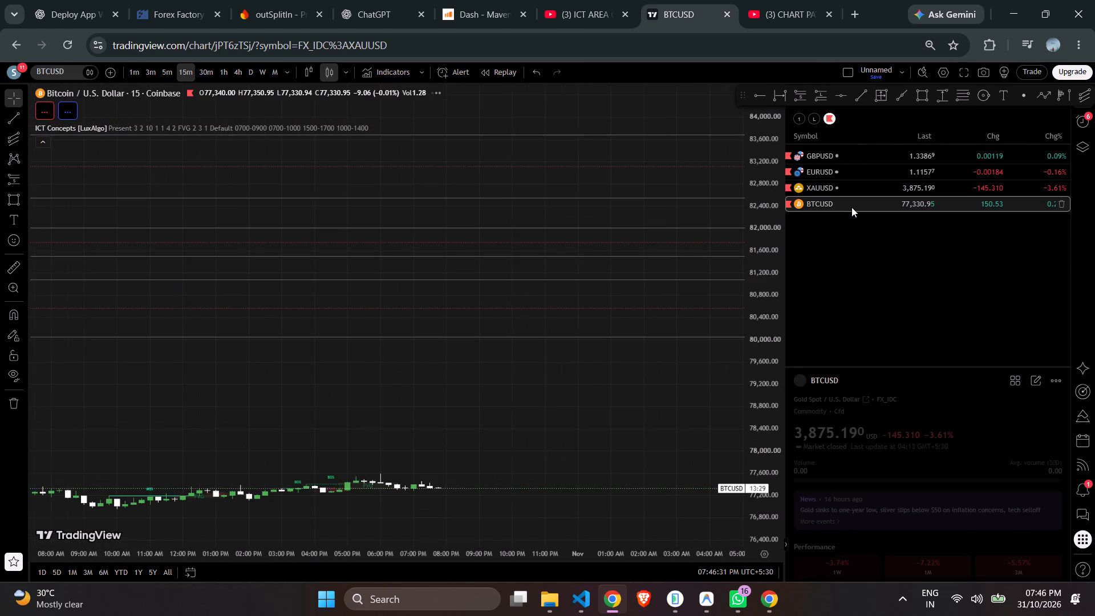
right_click(411, 411)
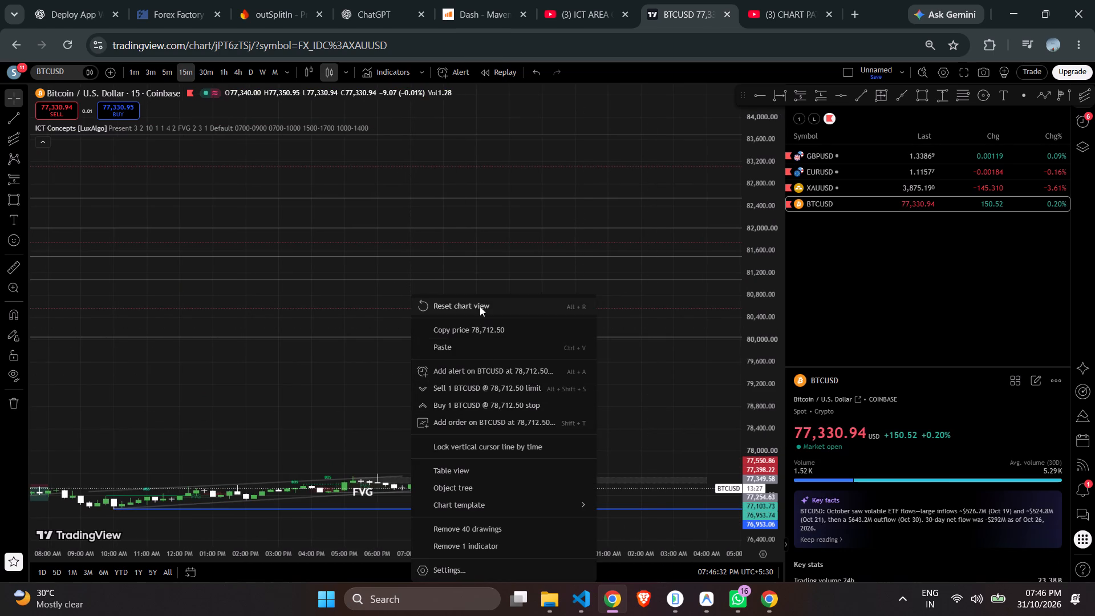
click(480, 302)
Examine the short position's entry, stop and target zones on the 5-minute BTCUSD chart.
click(165, 76)
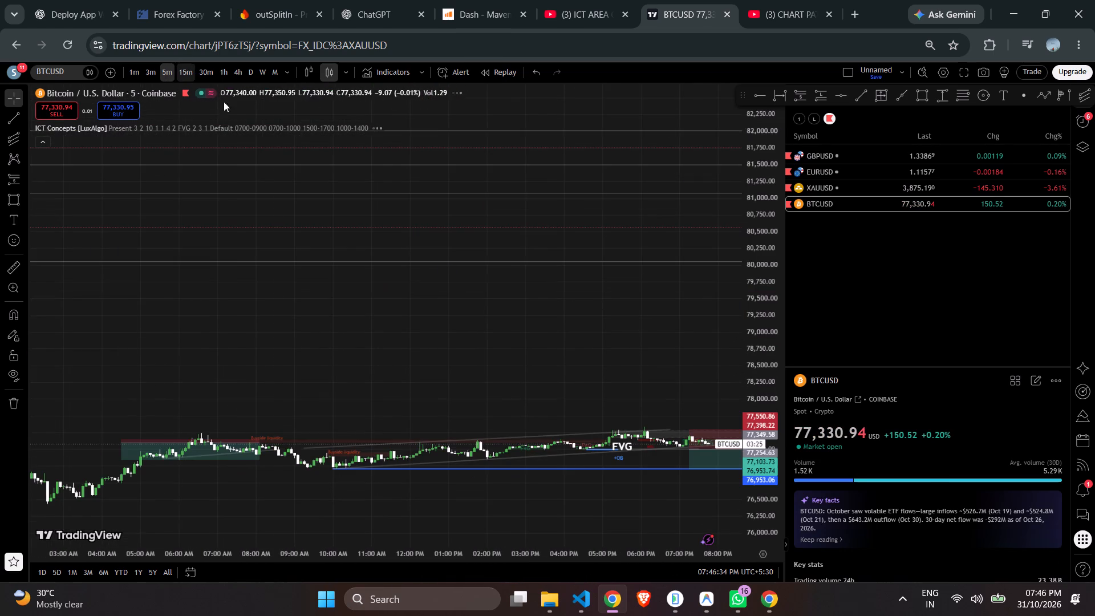
right_click(537, 310)
click(573, 323)
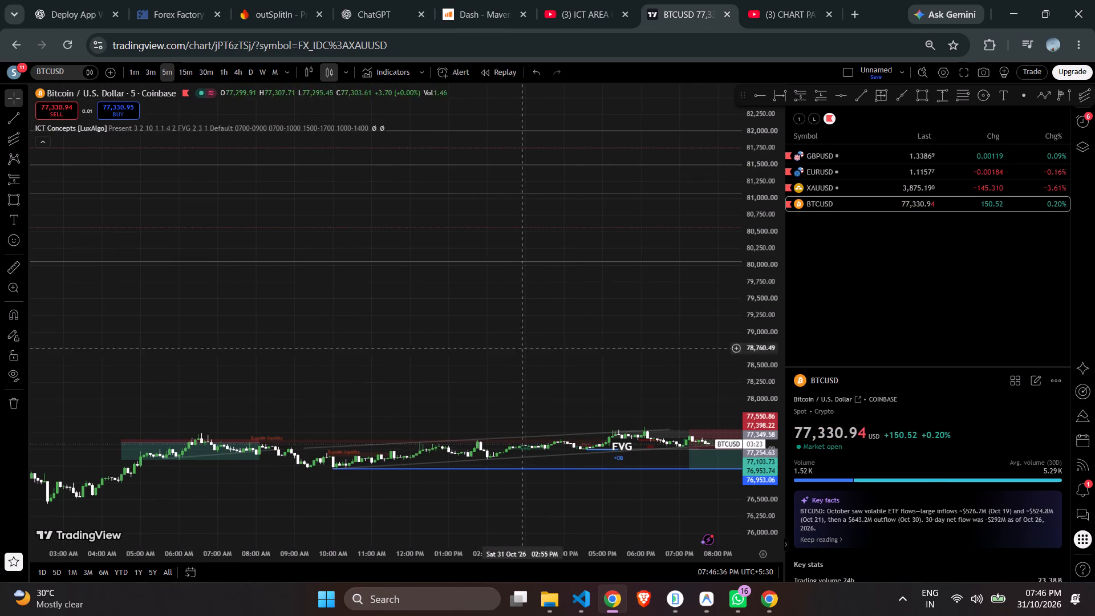
drag(767, 450, 688, 175)
drag(577, 502, 461, 127)
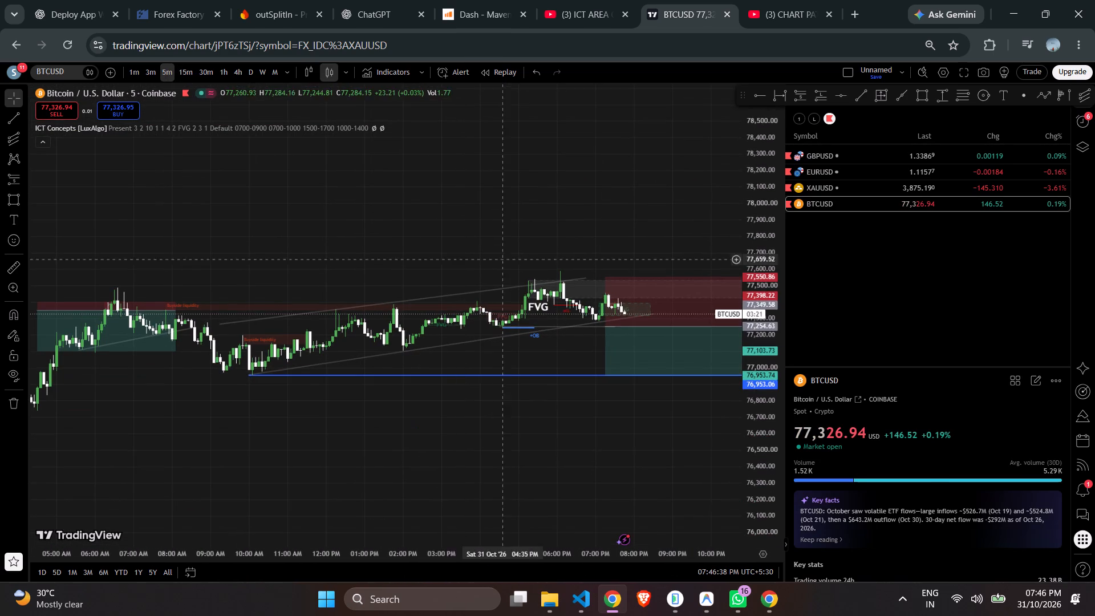
triple_click(374, 523)
click(374, 523)
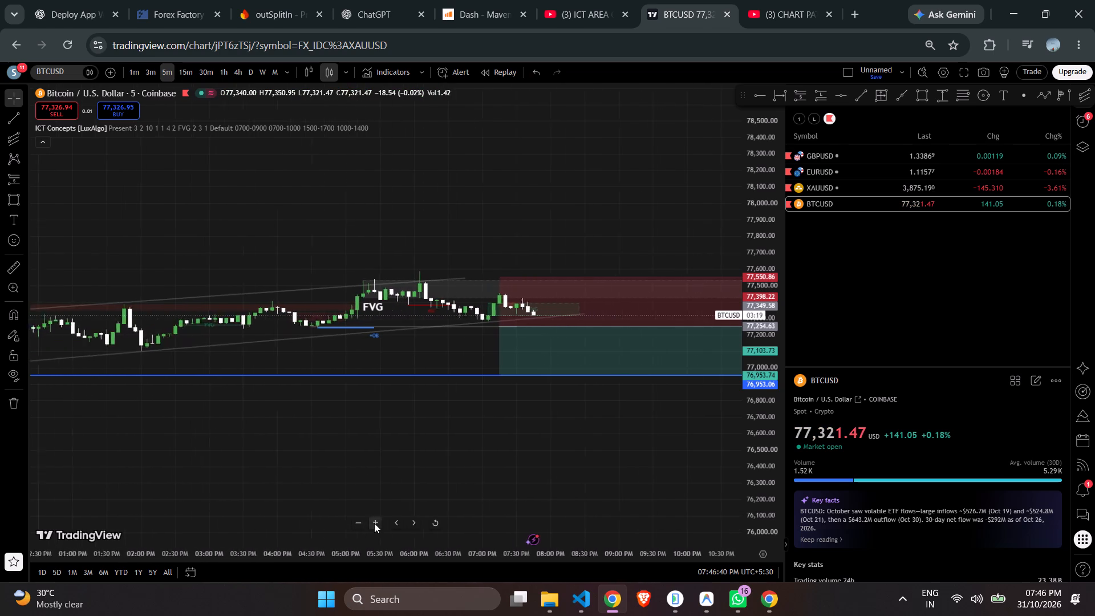
drag(757, 453, 732, 110)
scroll(615, 212, down, 4)
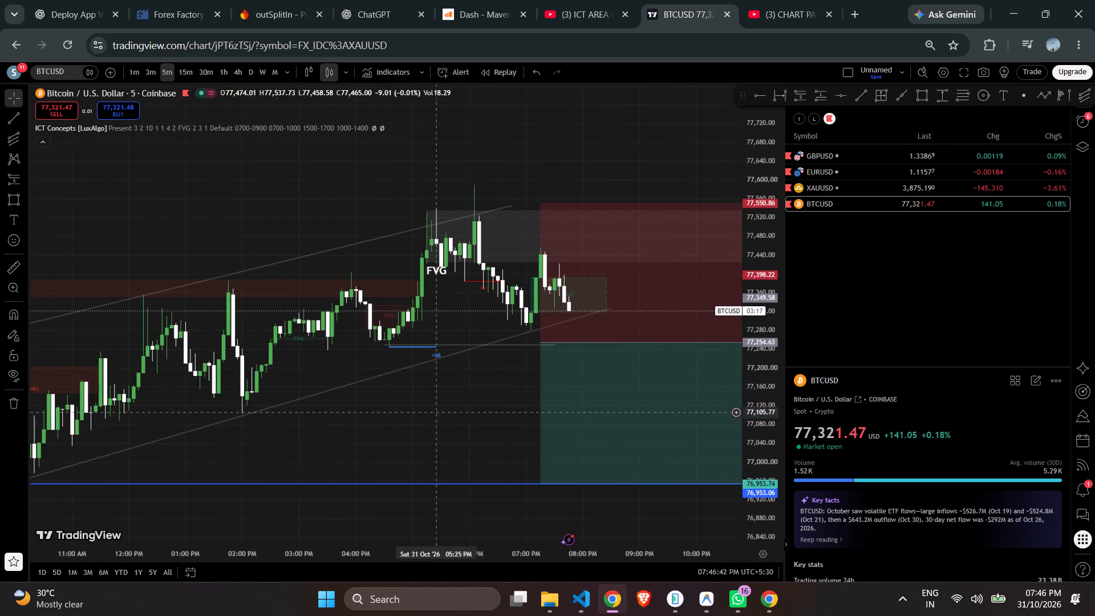
drag(469, 422, 396, 371)
drag(739, 376, 744, 230)
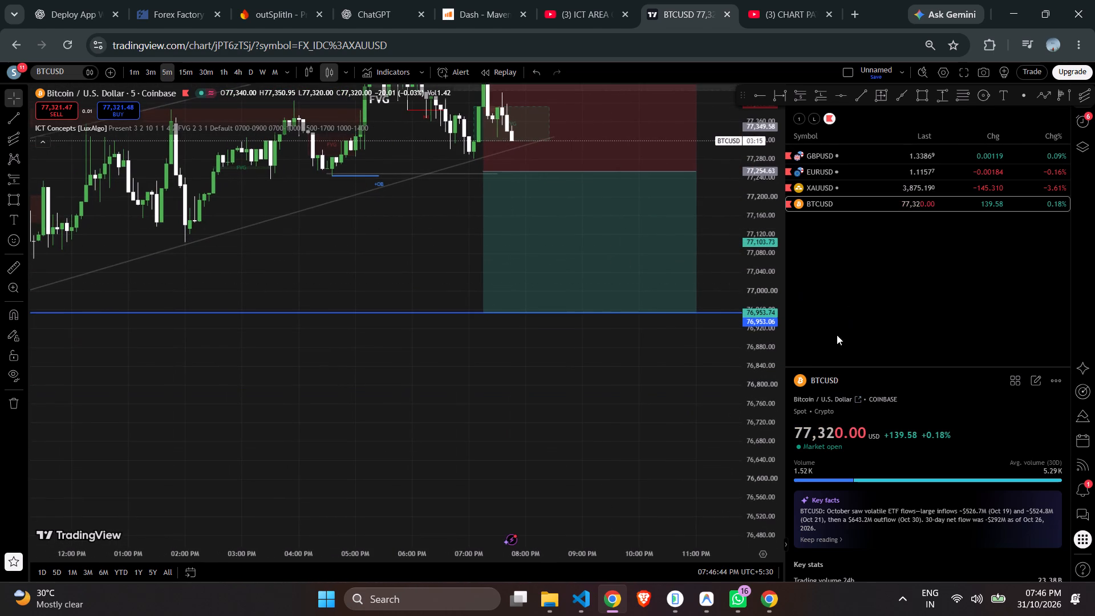
Examine the 5-minute price swings inside the rising channel around the FVG zone and the +OB level.
drag(761, 361, 776, 163)
drag(404, 212, 482, 420)
scroll(461, 366, down, 3)
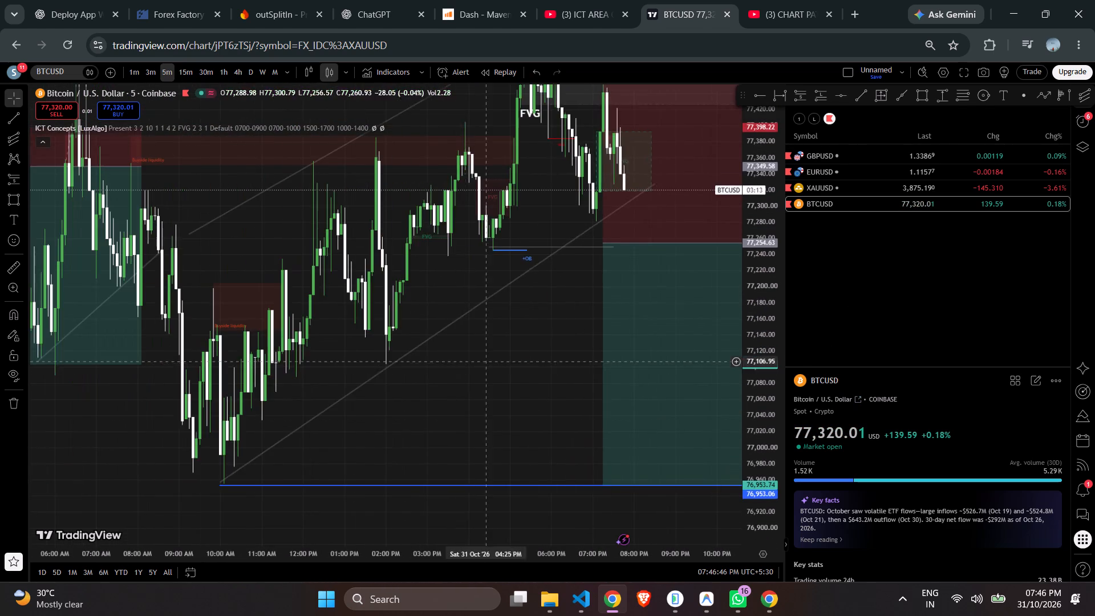
drag(500, 363, 524, 473)
scroll(524, 416, up, 7)
drag(463, 389, 399, 459)
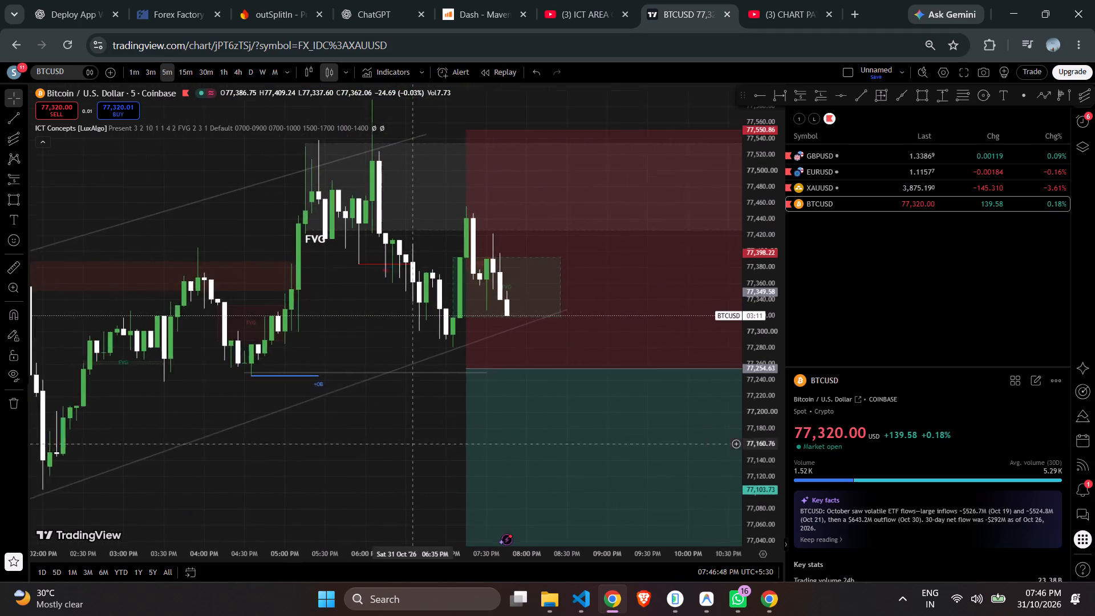
drag(399, 459, 336, 491)
scroll(314, 397, down, 2)
drag(391, 472, 364, 358)
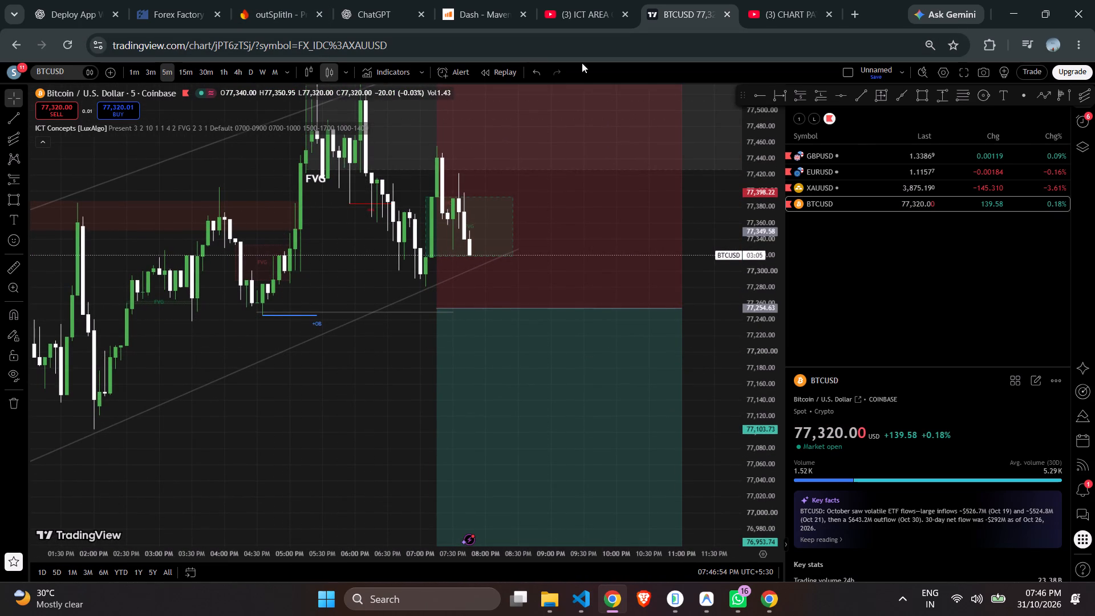
Draw a rectangle at the +OB order block from about 77,283 down to about 77,246, spanning 04:35 PM to 08:35 PM.
click(849, 66)
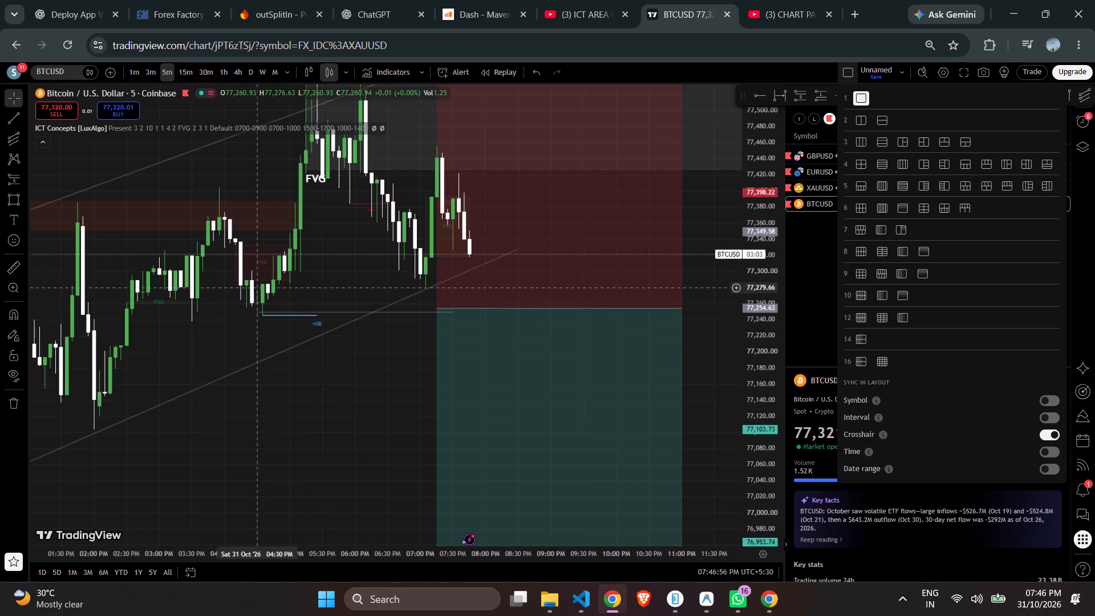
drag(261, 287, 299, 316)
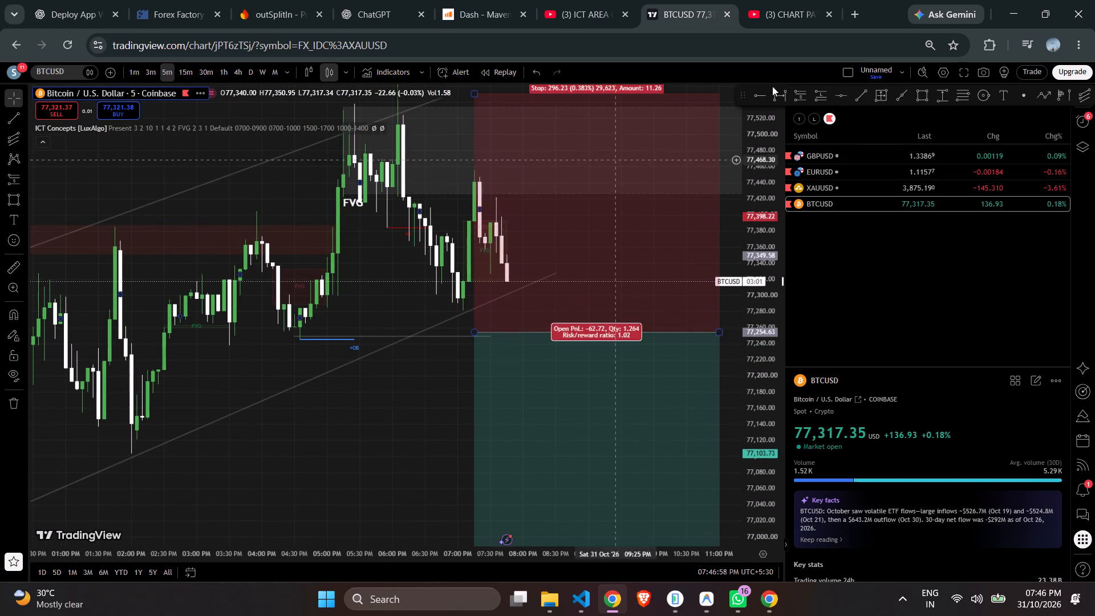
click(921, 92)
drag(298, 309, 533, 335)
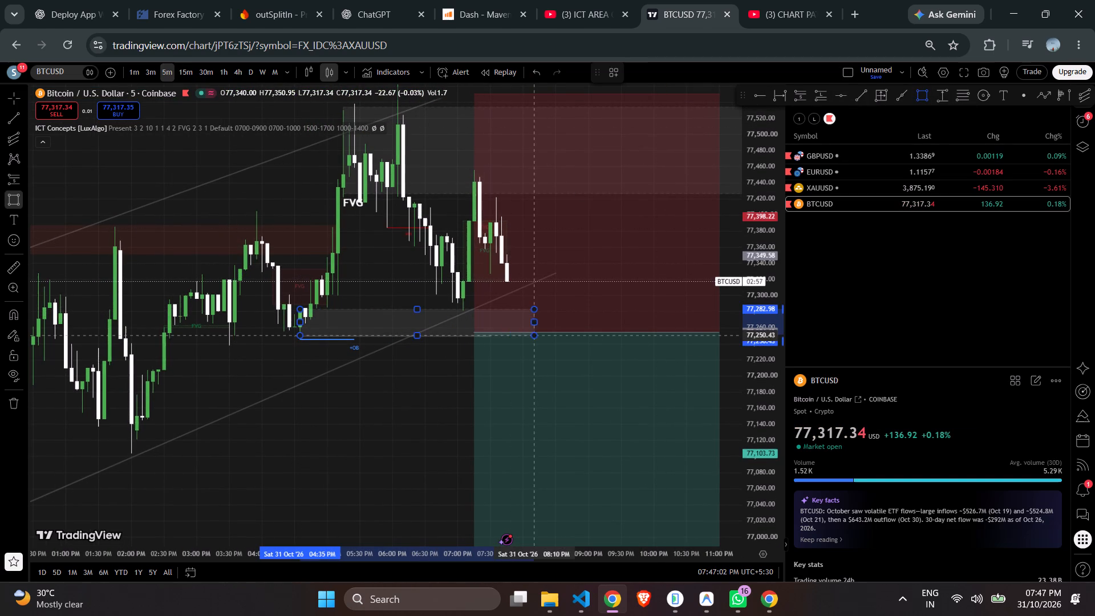
drag(533, 335, 563, 339)
click(563, 339)
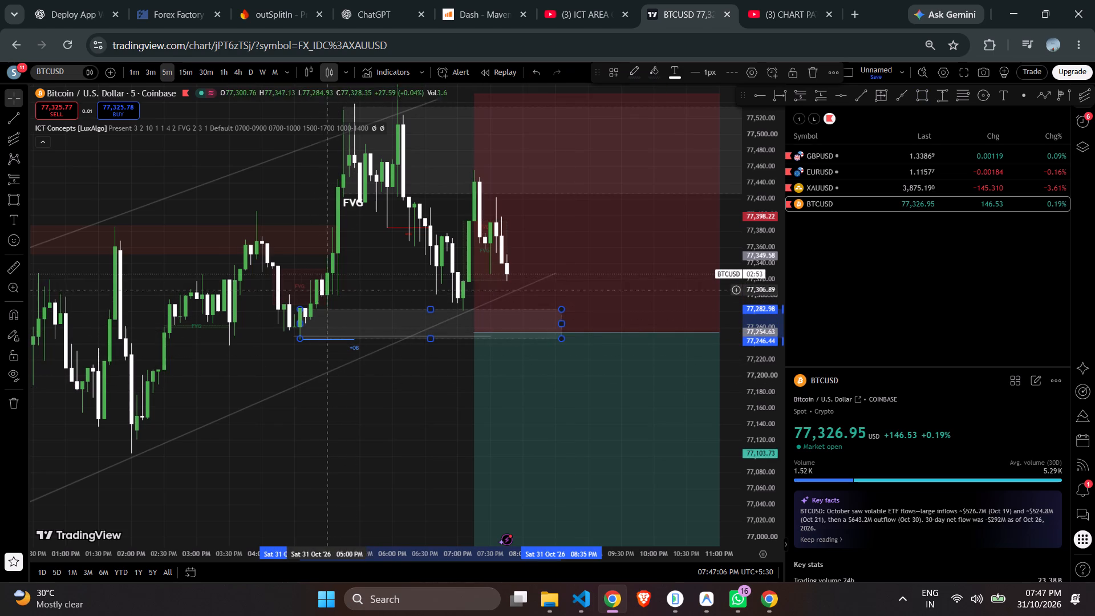
Examine the marked order block zone and short position on the 5-minute and 3-minute BTCUSD charts.
drag(389, 279, 279, 319)
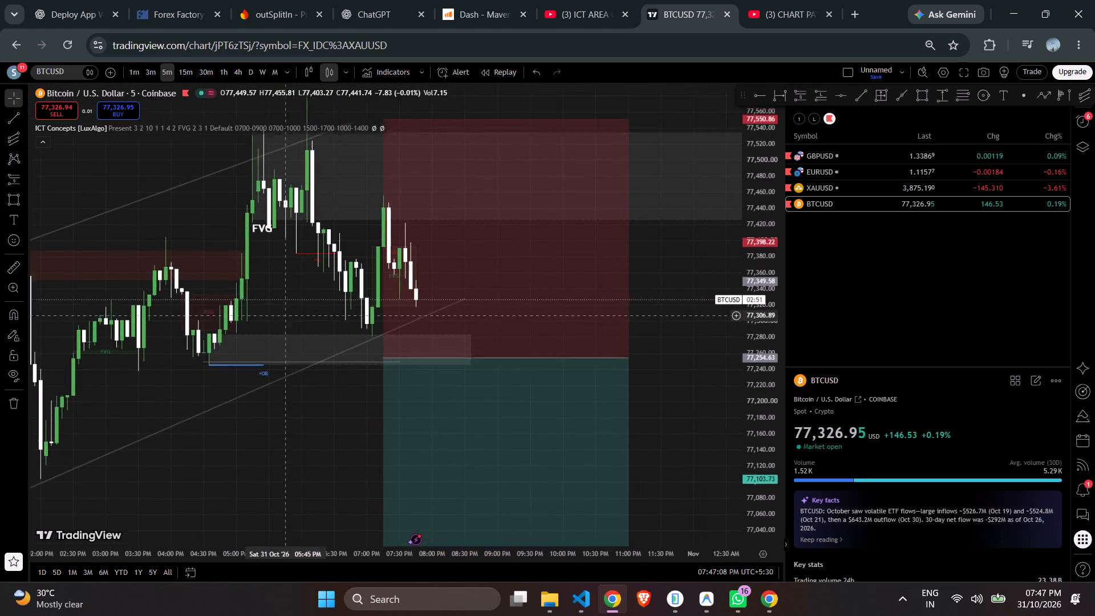
drag(279, 319, 268, 346)
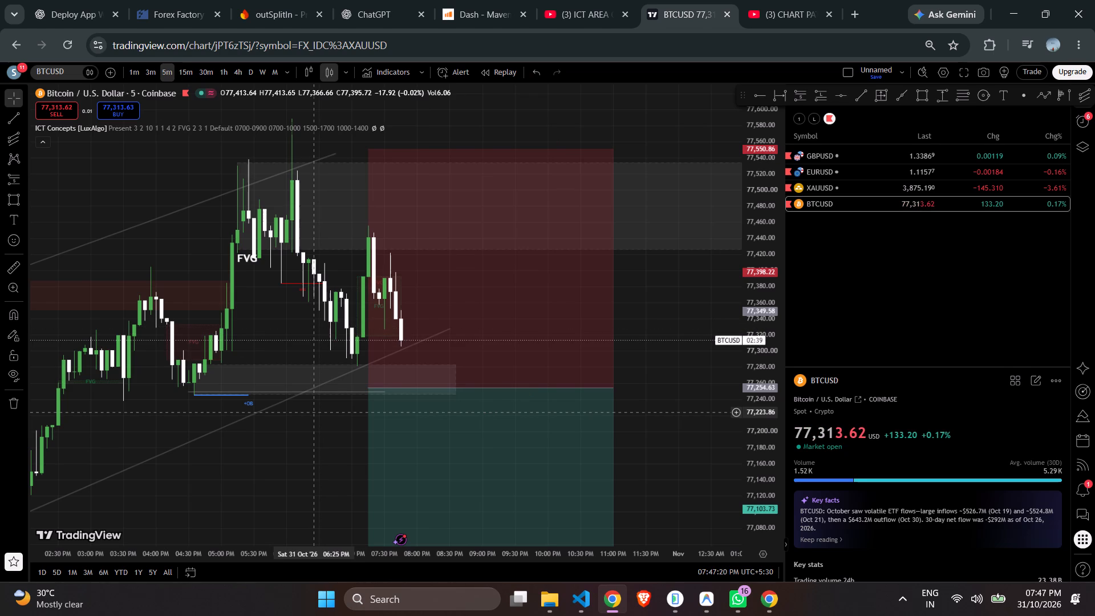
click(151, 74)
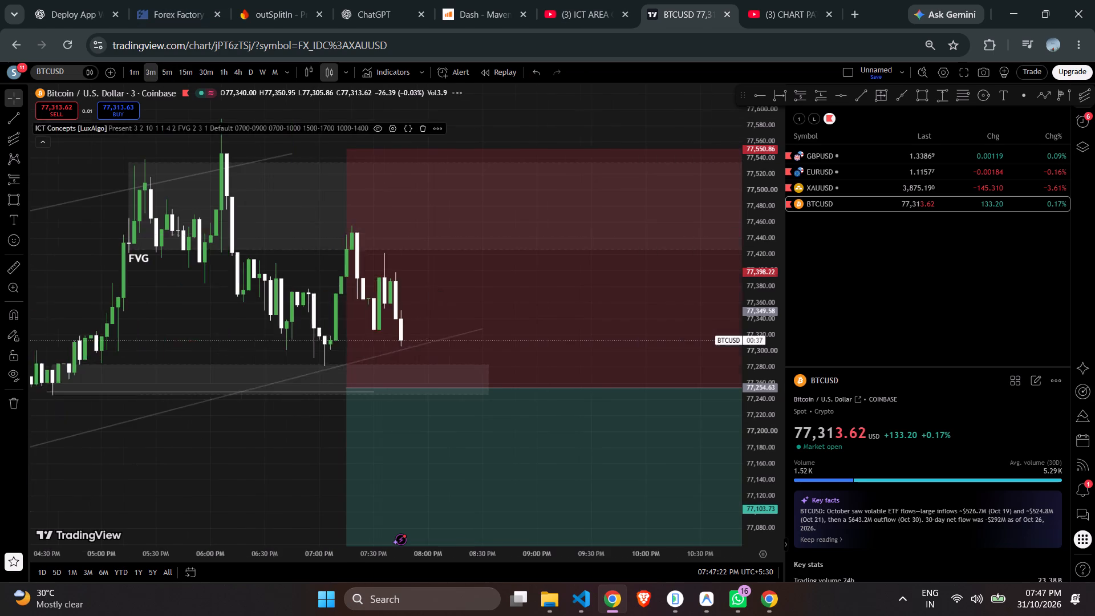
scroll(464, 298, down, 2)
scroll(466, 301, up, 1)
scroll(467, 302, down, 2)
scroll(602, 306, down, 1)
scroll(602, 306, up, 1)
scroll(602, 306, down, 3)
scroll(602, 306, up, 1)
scroll(602, 306, down, 1)
scroll(602, 306, up, 1)
scroll(603, 307, down, 1)
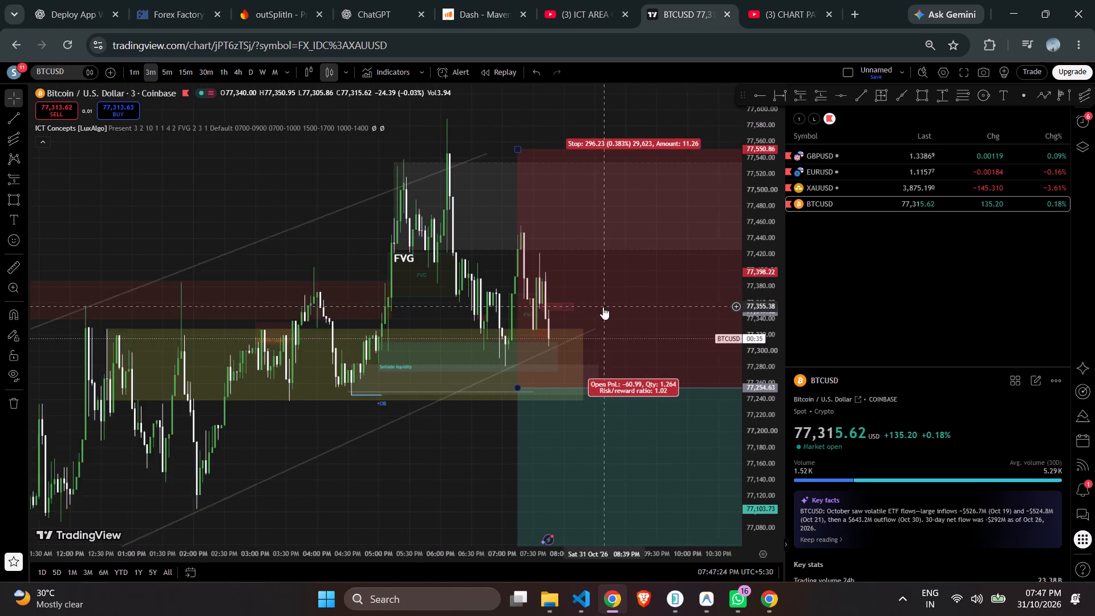
Switch the BTCUSD chart from 3-minute to 5-minute candles and examine price around the +OB level and short entry.
click(306, 399)
drag(306, 399, 306, 400)
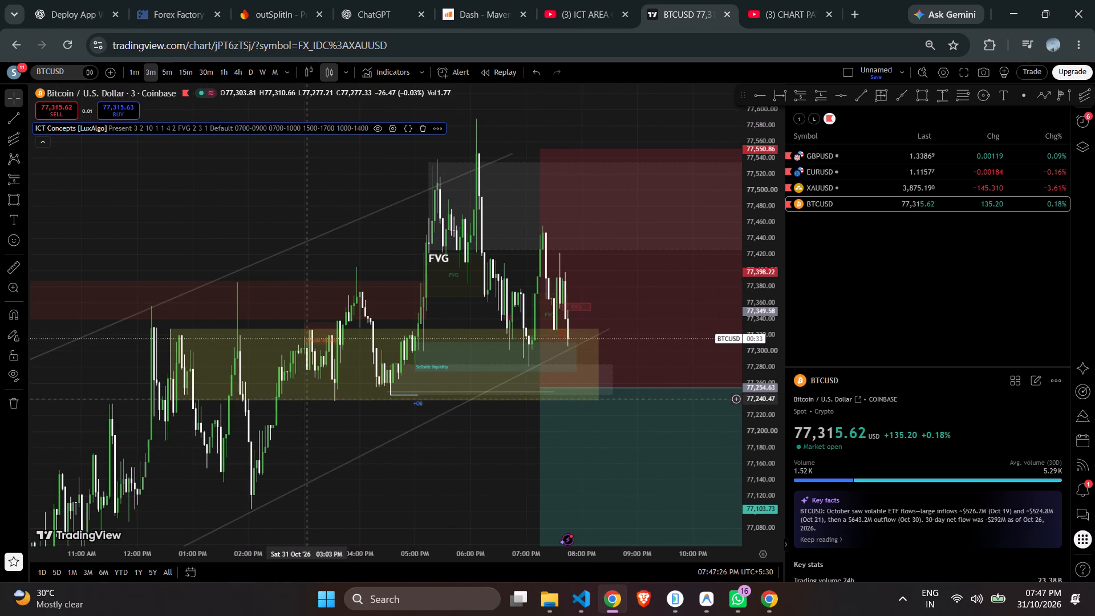
drag(306, 400, 269, 367)
click(161, 75)
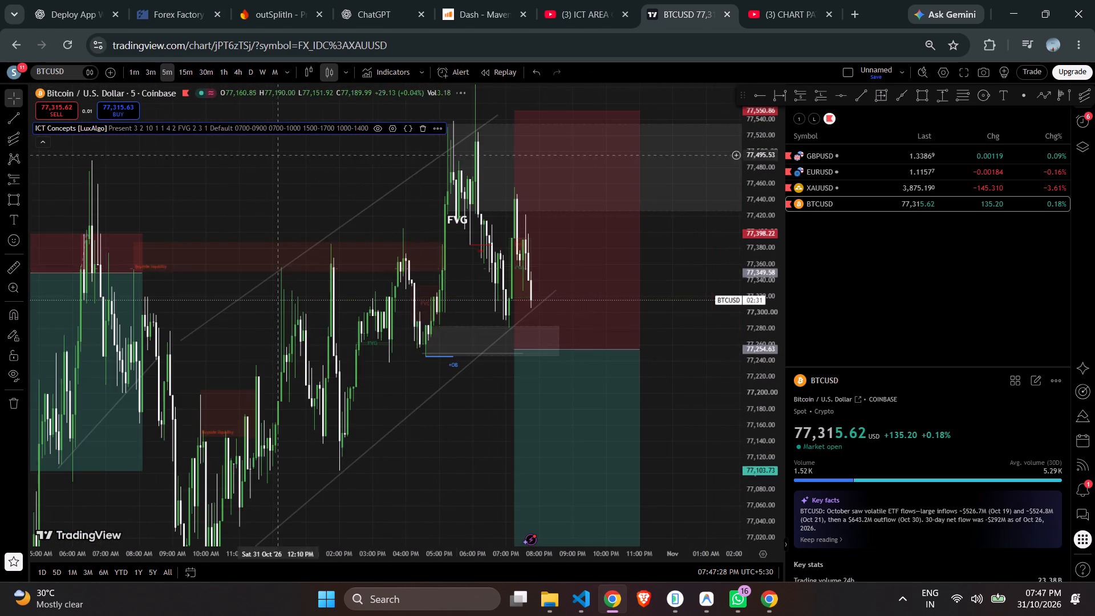
scroll(413, 404, up, 6)
drag(751, 411, 733, 292)
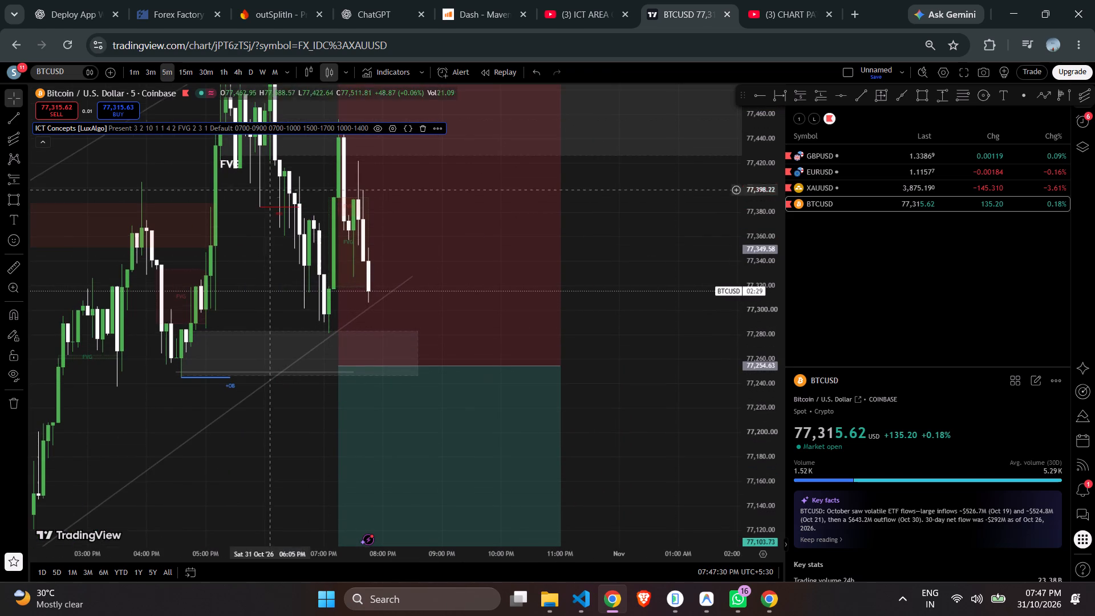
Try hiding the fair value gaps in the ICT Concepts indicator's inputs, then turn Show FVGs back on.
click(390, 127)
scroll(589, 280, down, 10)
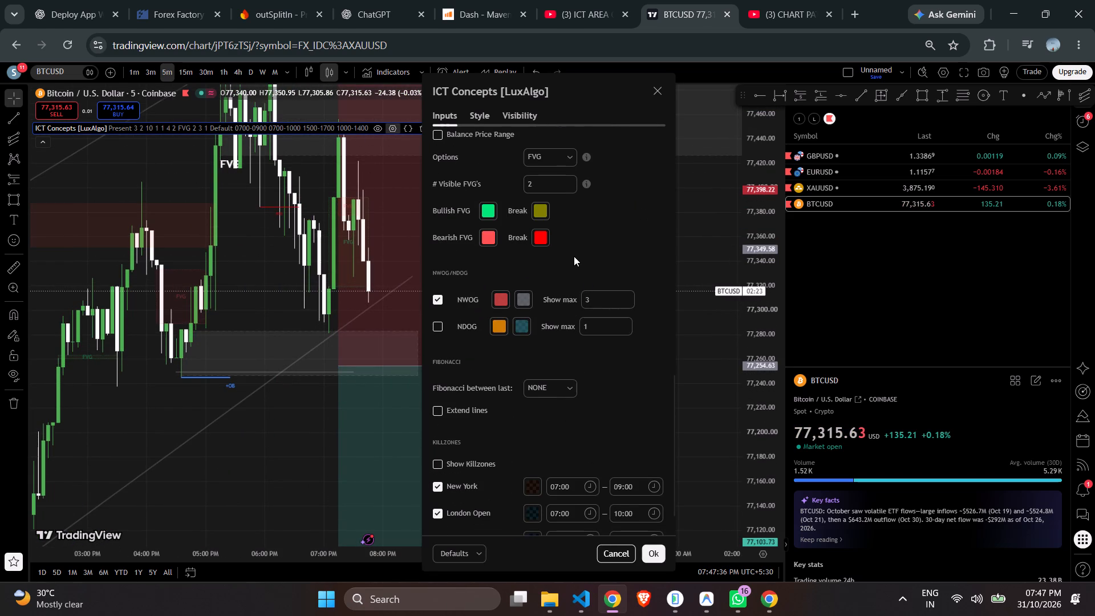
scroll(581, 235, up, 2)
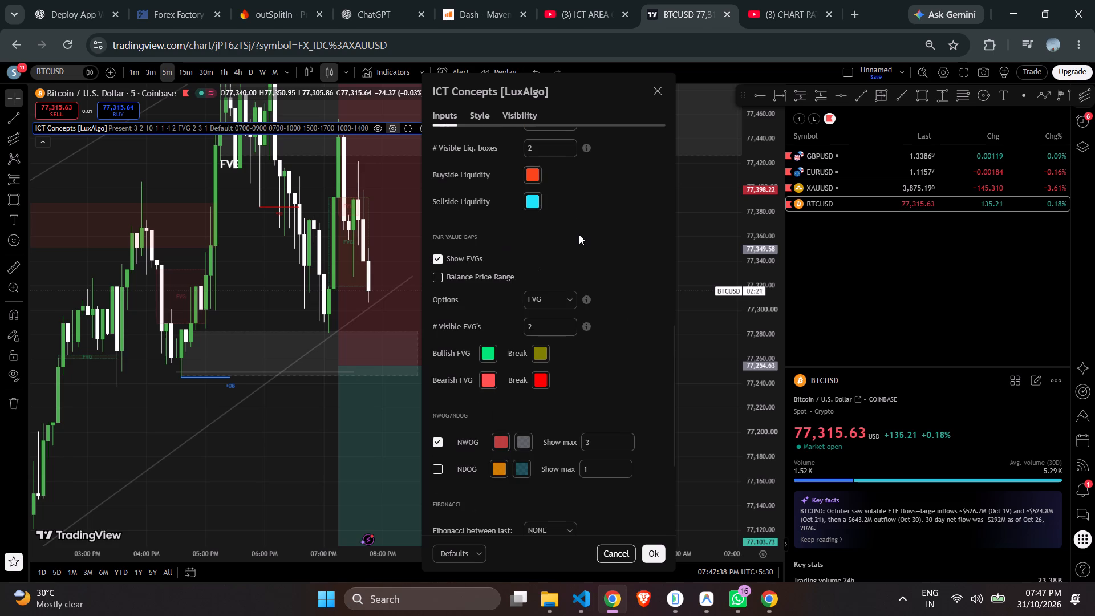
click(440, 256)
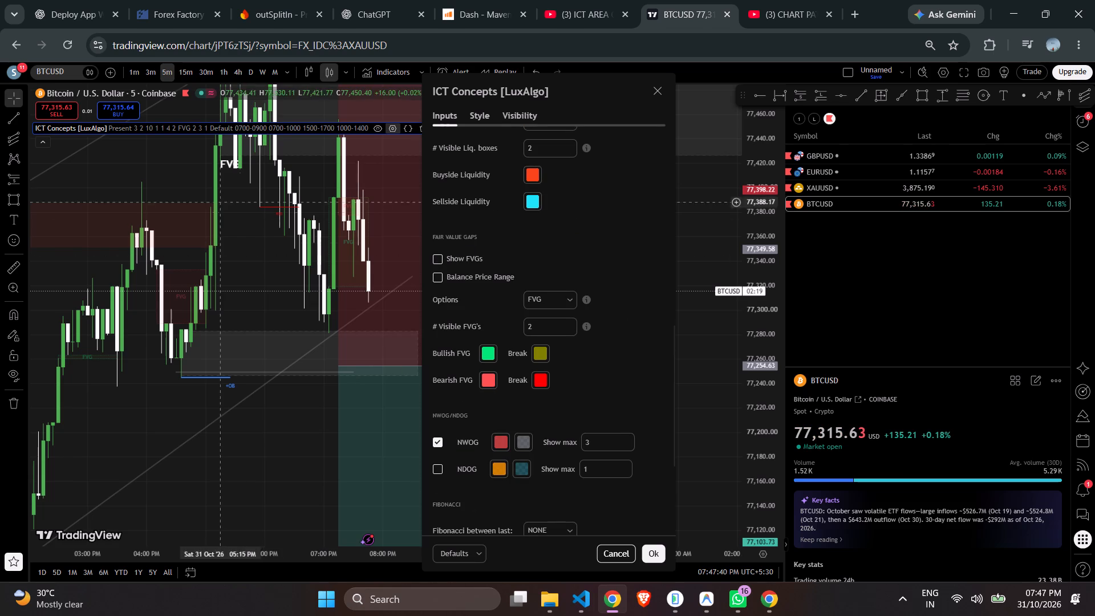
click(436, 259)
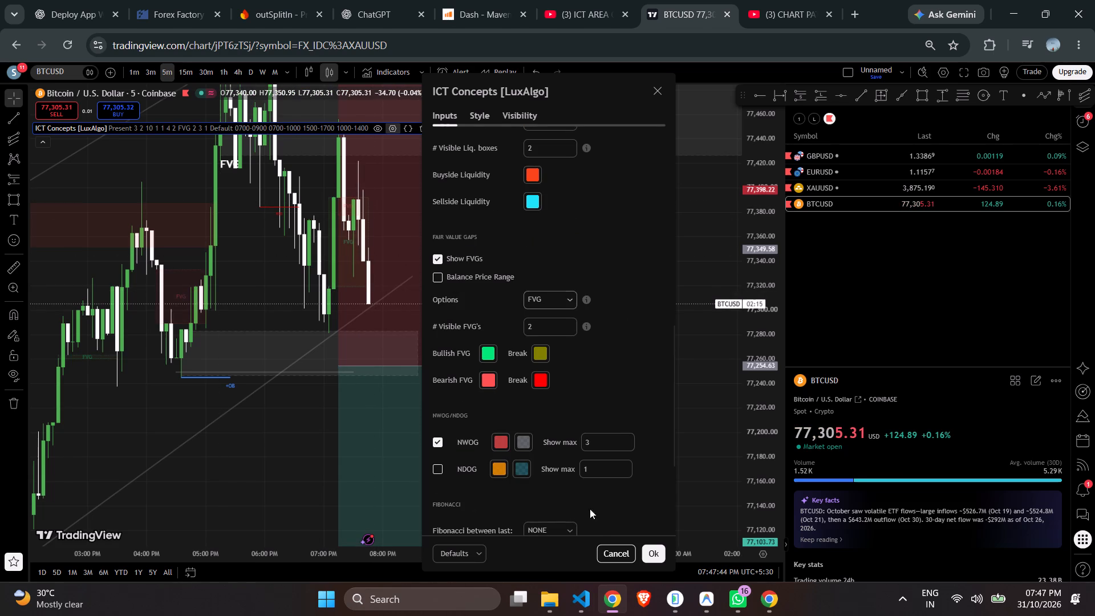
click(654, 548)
Search the indicators for volume and add the Volume indicator to the 5-minute BTCUSD chart.
scroll(321, 382, up, 4)
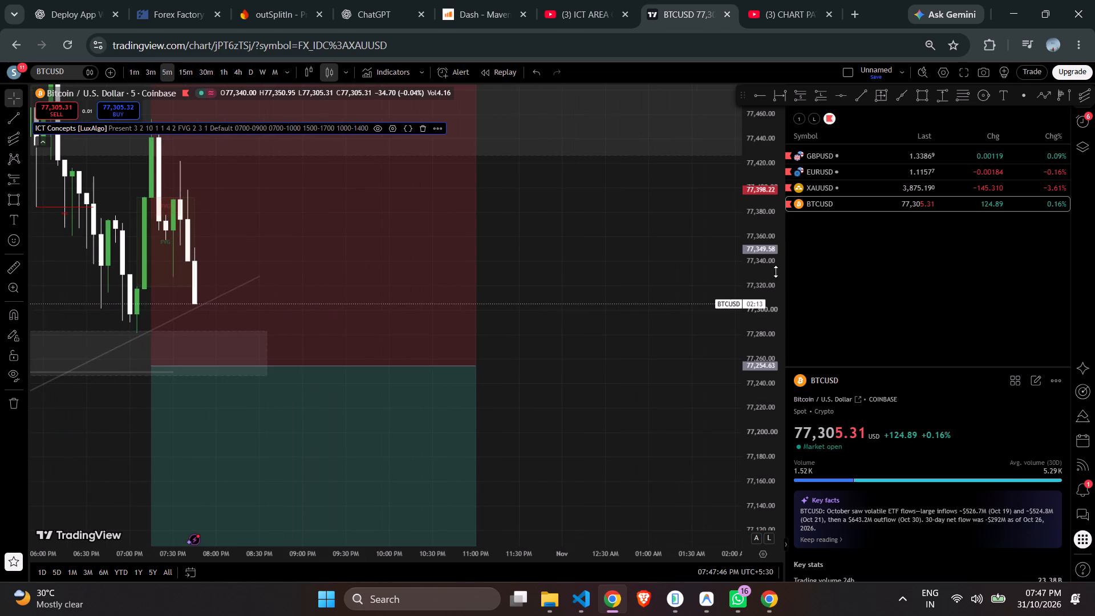
drag(777, 259, 771, 273)
drag(768, 280, 766, 366)
scroll(474, 243, down, 2)
scroll(521, 250, down, 4)
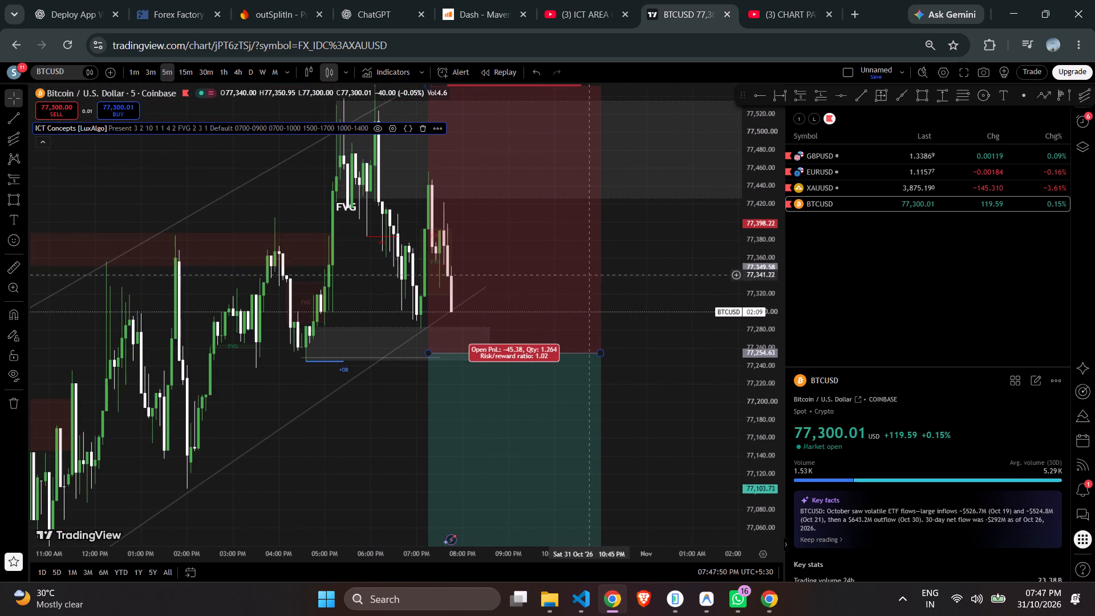
drag(680, 204, 670, 297)
drag(645, 275, 617, 175)
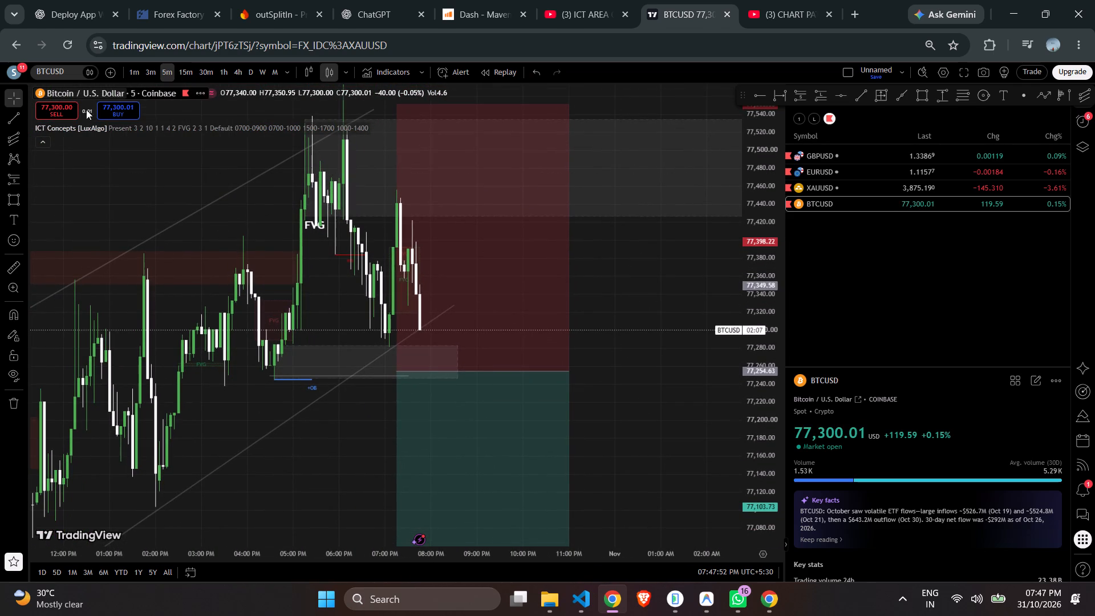
click(387, 70)
text(volume)
key(space)
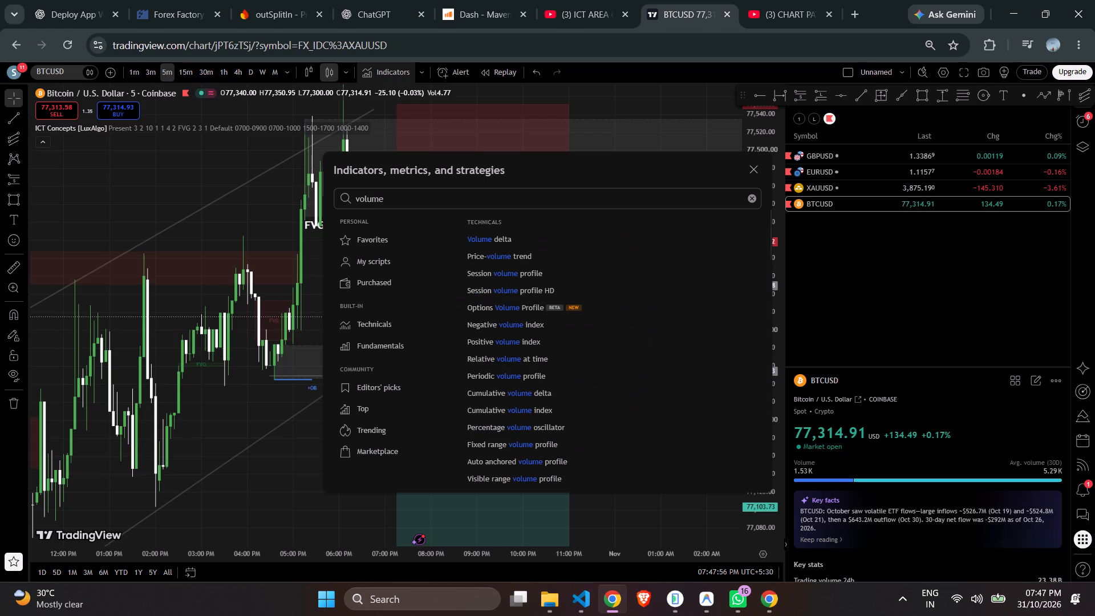
key(BackSpace)
key(Return)
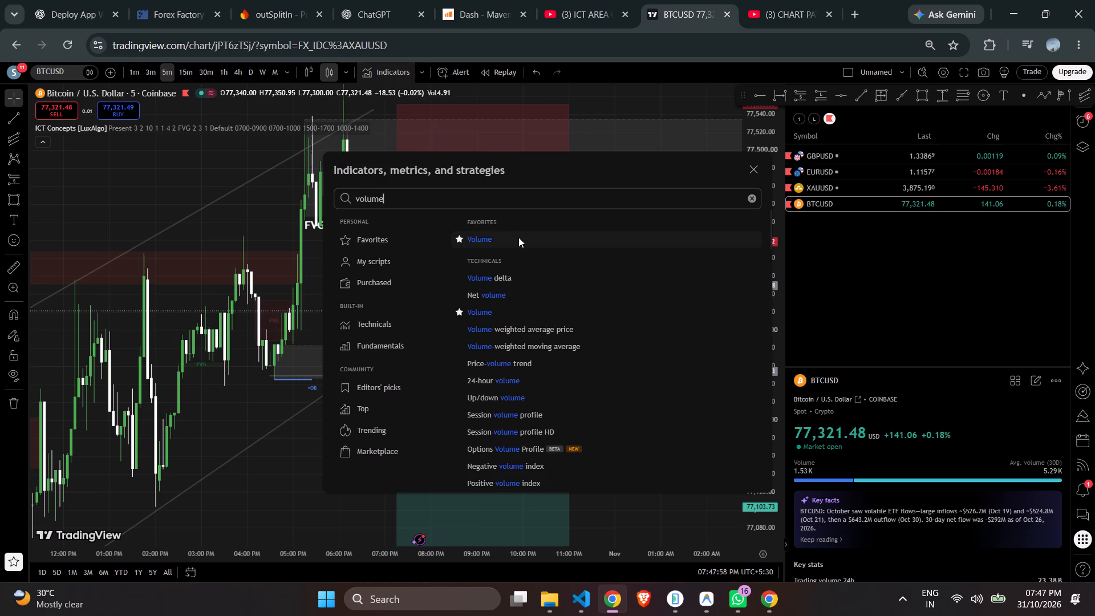
click(518, 237)
click(762, 175)
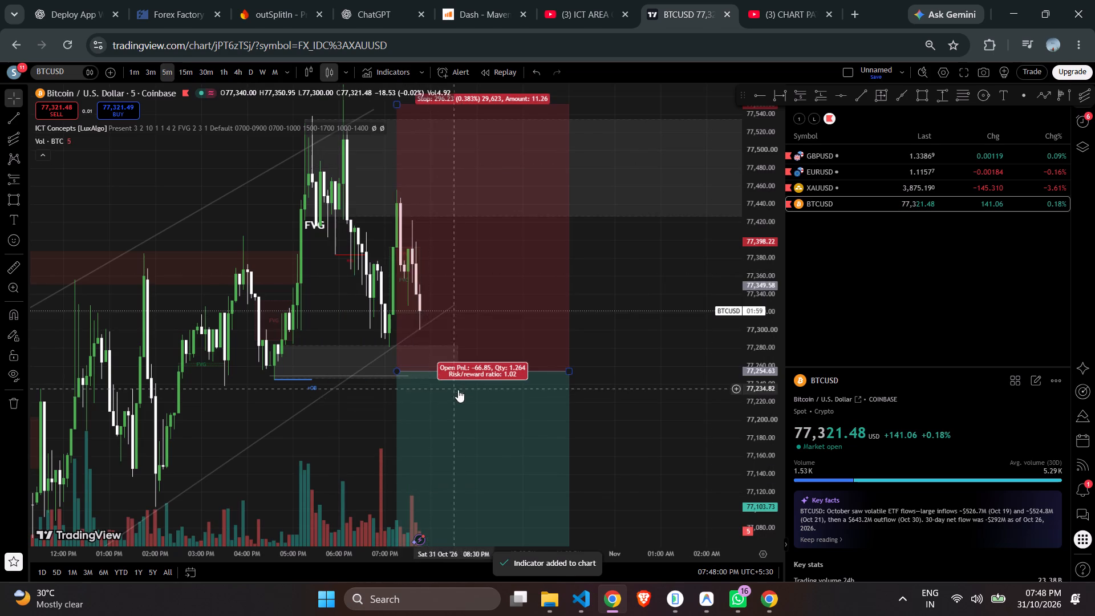
Examine the volume bars against the rising channel and the short position on the 5-minute chart.
scroll(458, 390, down, 4)
scroll(494, 444, up, 5)
scroll(633, 392, down, 1)
scroll(633, 394, up, 1)
scroll(634, 397, down, 1)
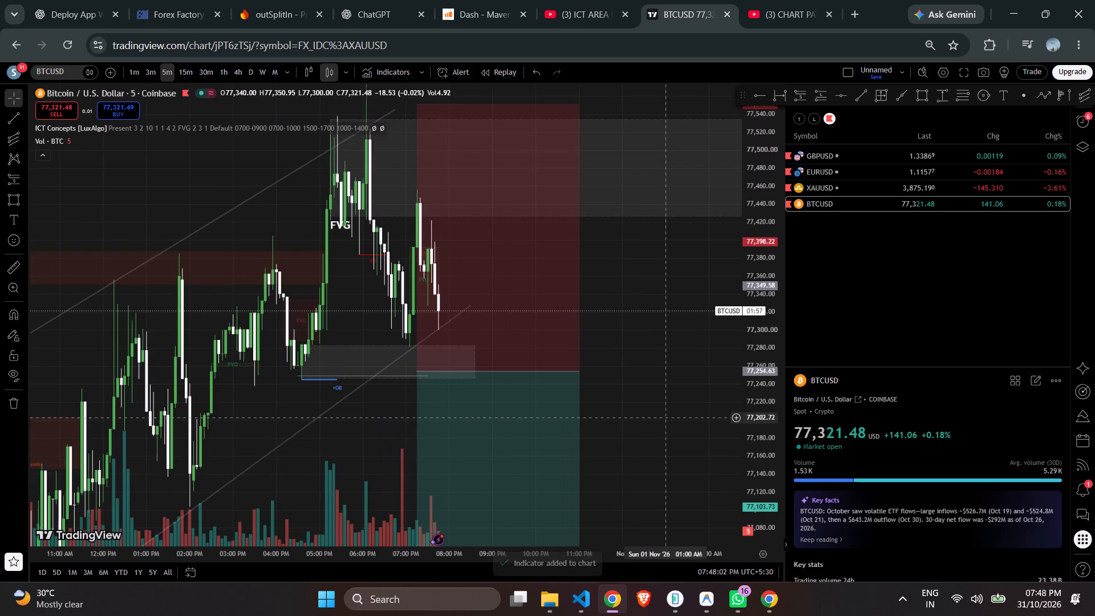
drag(667, 418, 635, 322)
drag(766, 222, 761, 401)
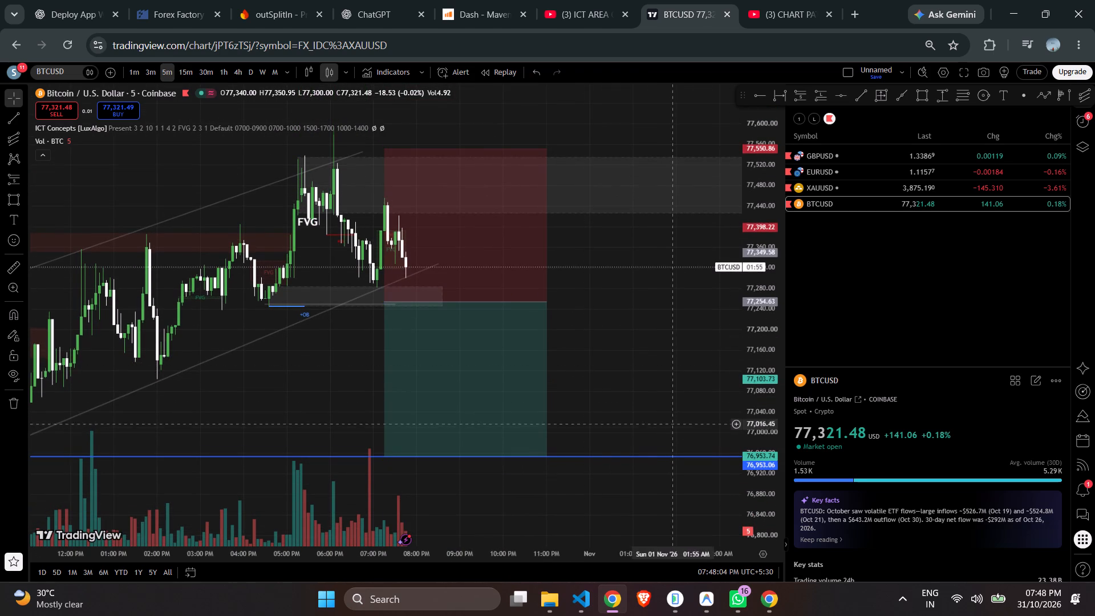
Switch BTCUSD to 15-minute candles and examine the volume, channel swings and short position down to the blue target line.
click(184, 71)
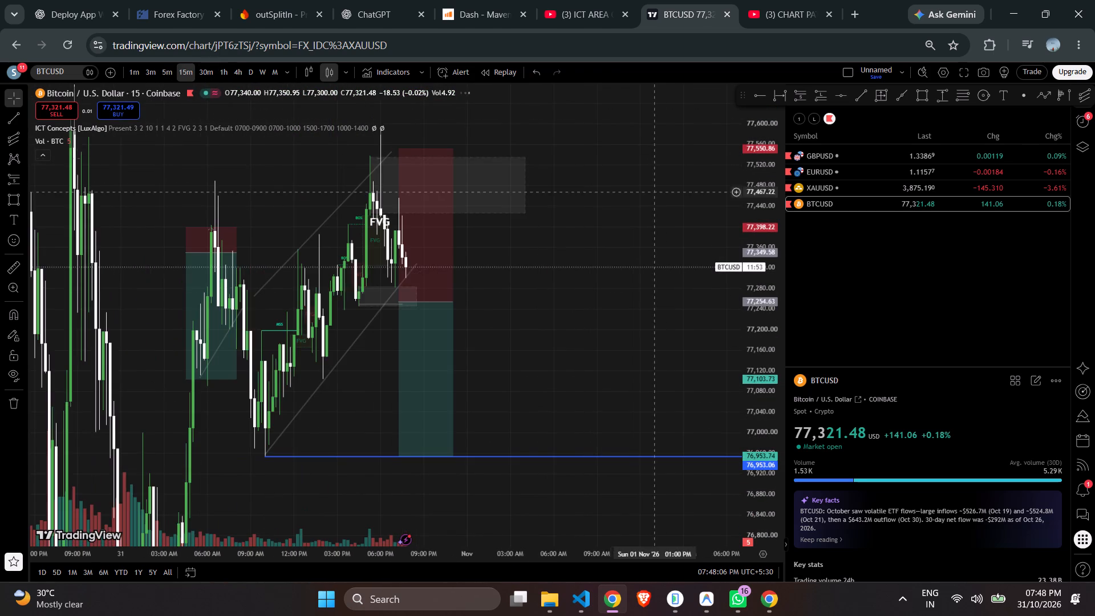
scroll(635, 307, up, 1)
drag(763, 431, 736, 340)
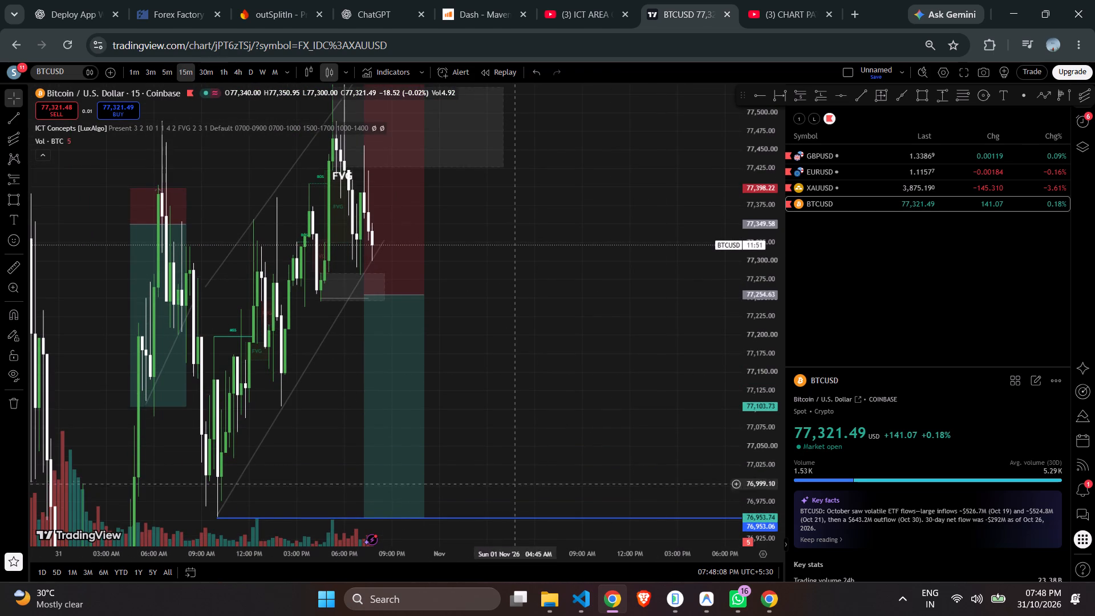
drag(372, 540, 518, 547)
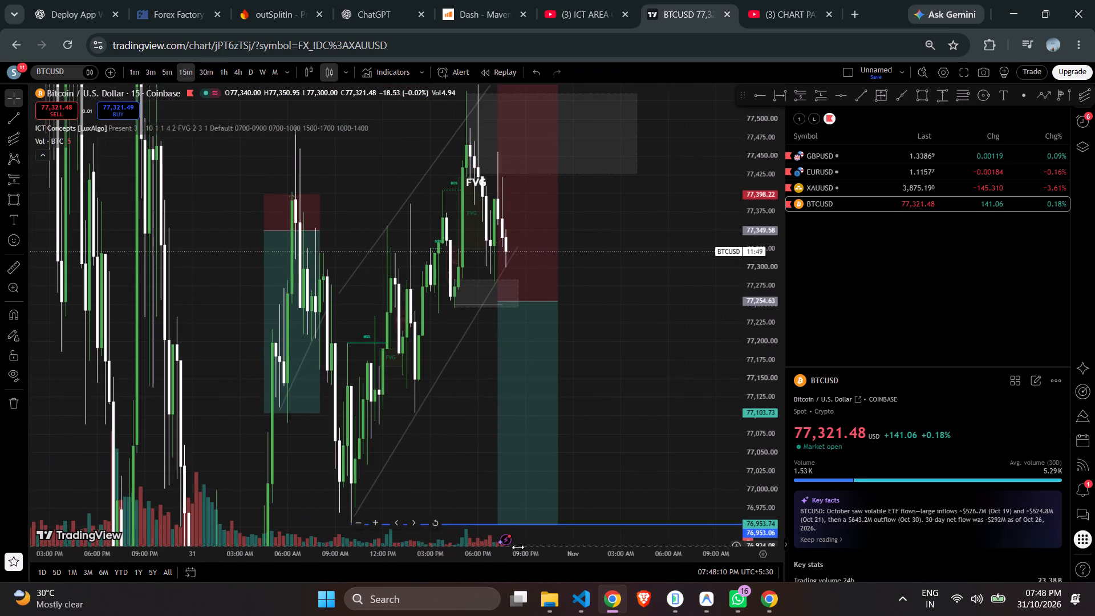
drag(518, 547, 478, 505)
drag(755, 533, 736, 461)
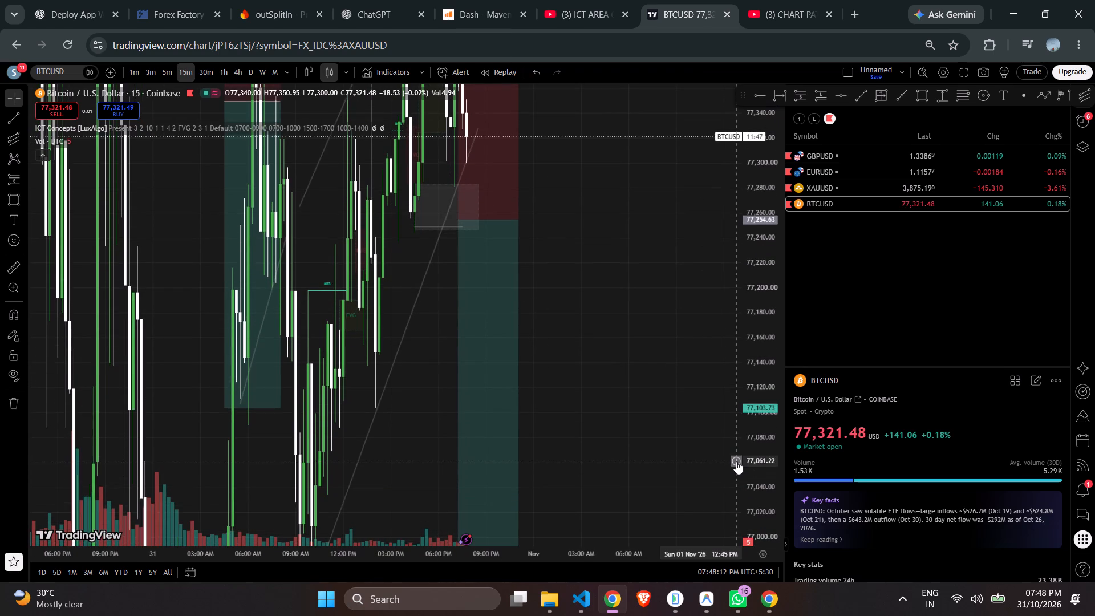
scroll(525, 371, up, 6)
drag(495, 323, 606, 389)
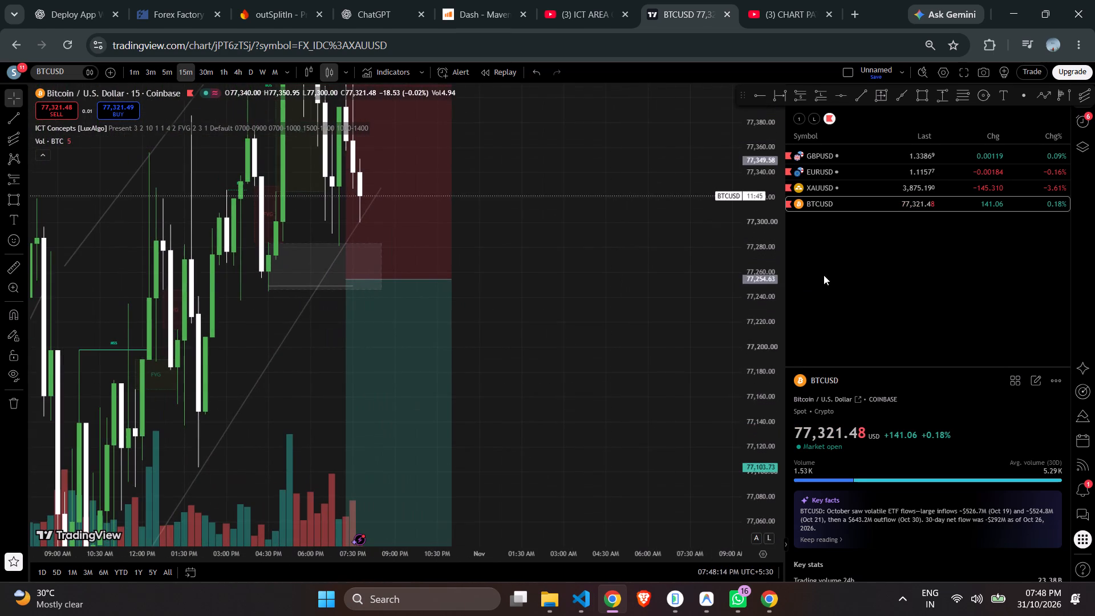
drag(749, 226, 777, 481)
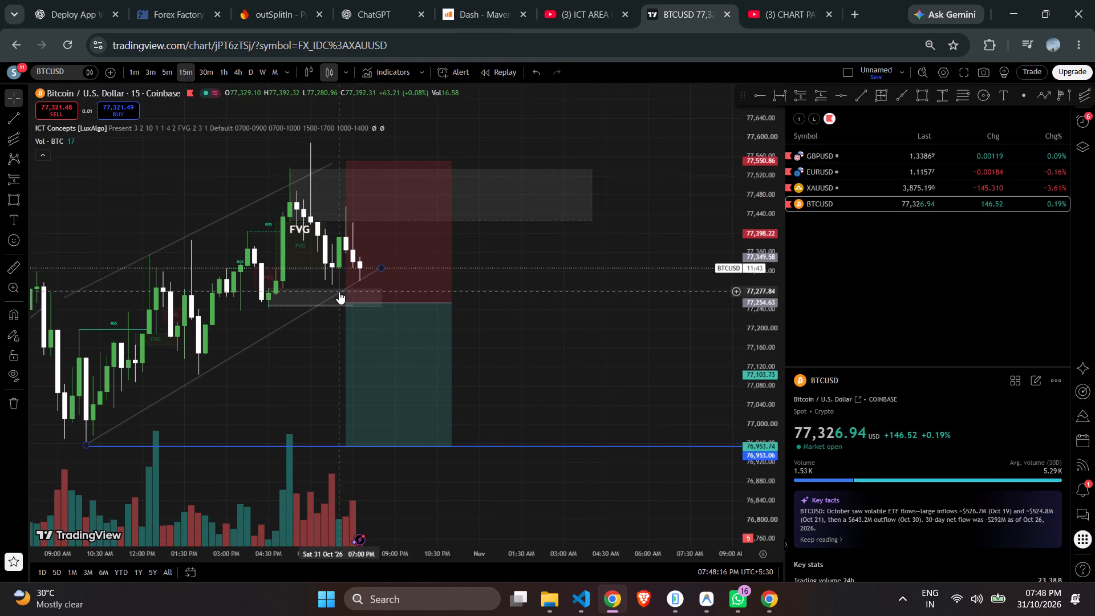
Delete the order block rectangle between about 77,283 and 77,246 on the 15-minute chart.
click(327, 304)
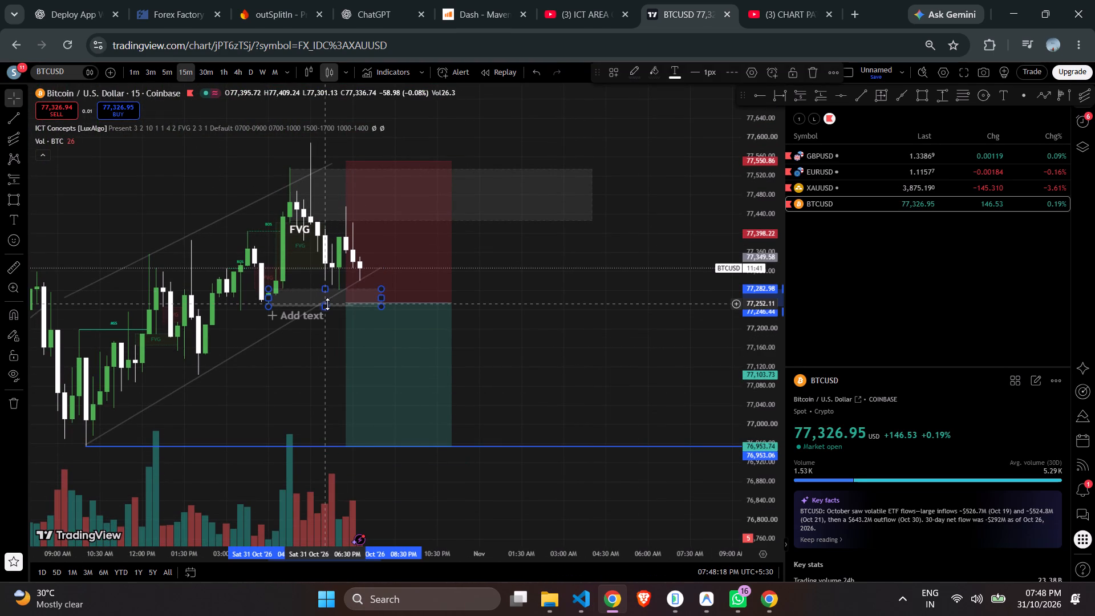
key(Delete)
Lower the short horizontal line beneath the 04:30 PM swing low to about 77,245.
scroll(344, 321, up, 2)
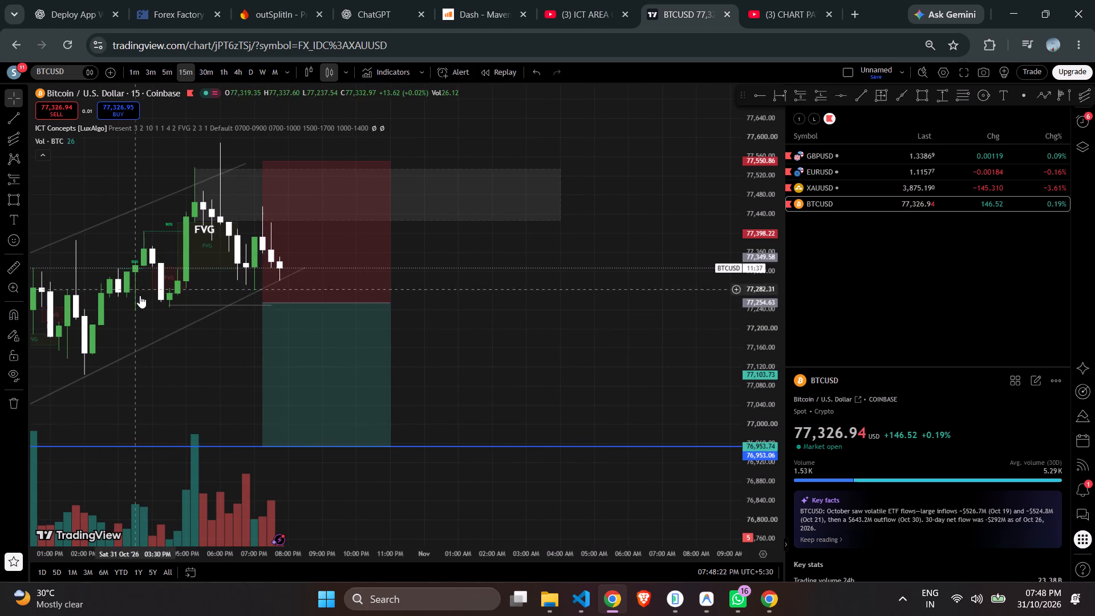
click(171, 306)
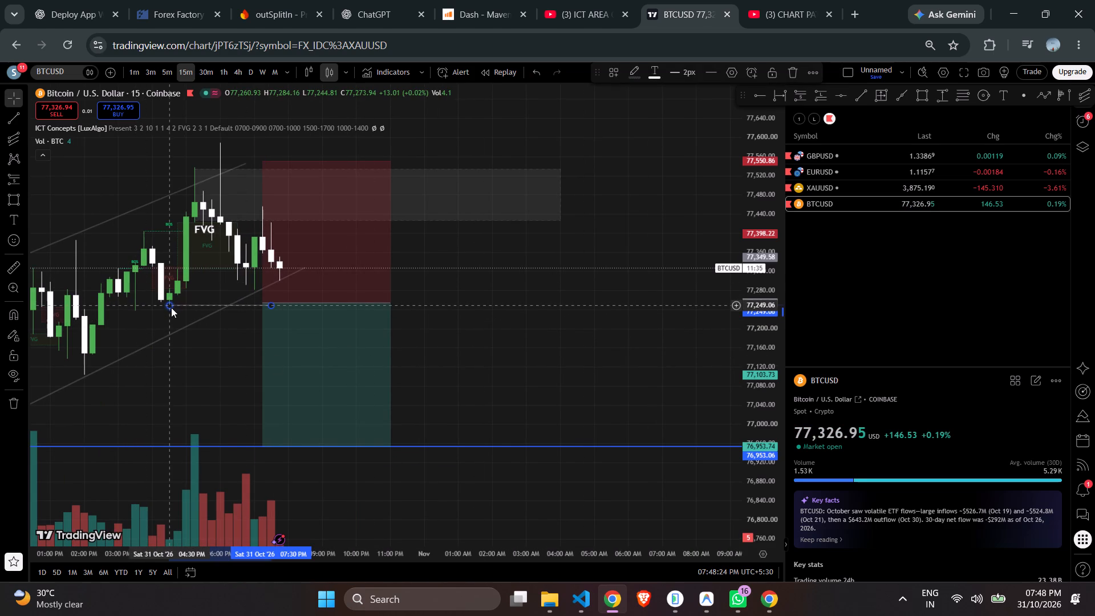
click(527, 298)
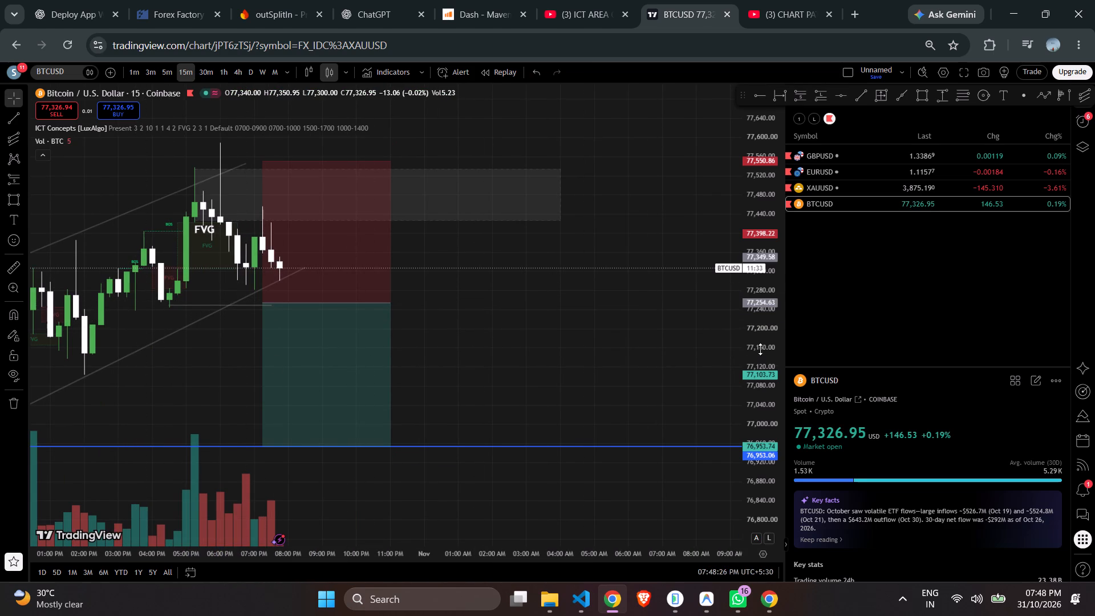
drag(765, 342, 752, 130)
scroll(646, 252, up, 7)
drag(380, 234, 716, 281)
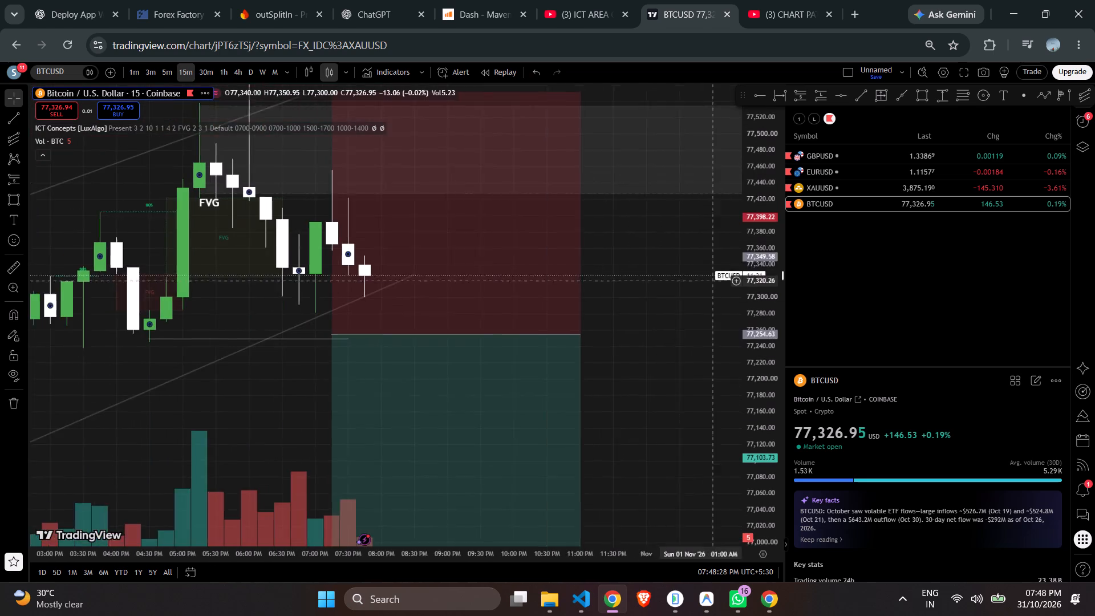
drag(716, 281, 720, 279)
scroll(618, 254, down, 5)
drag(682, 362, 657, 311)
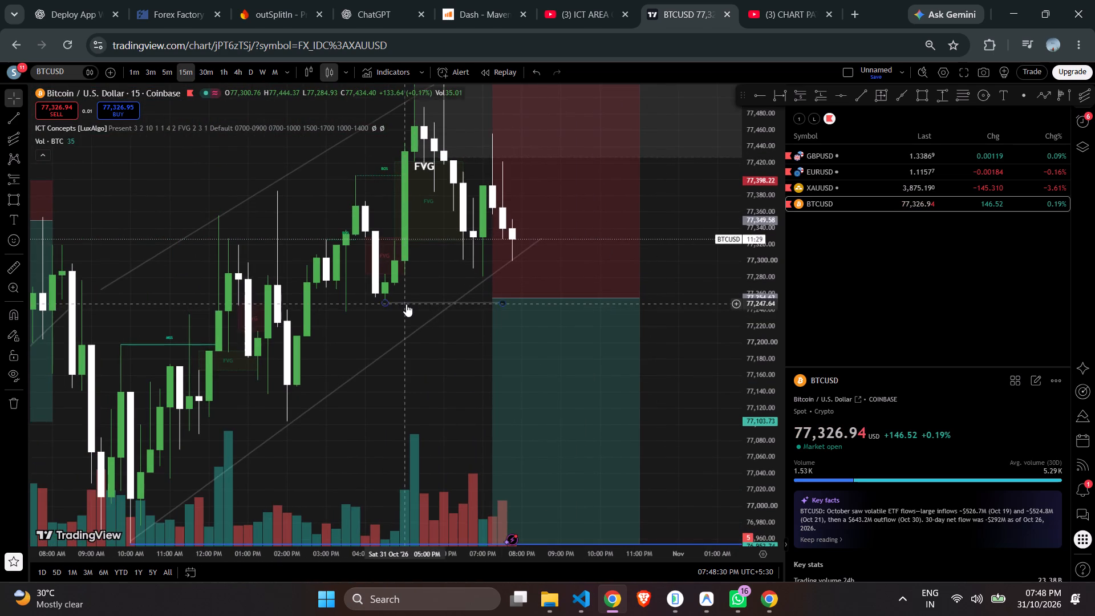
click(392, 302)
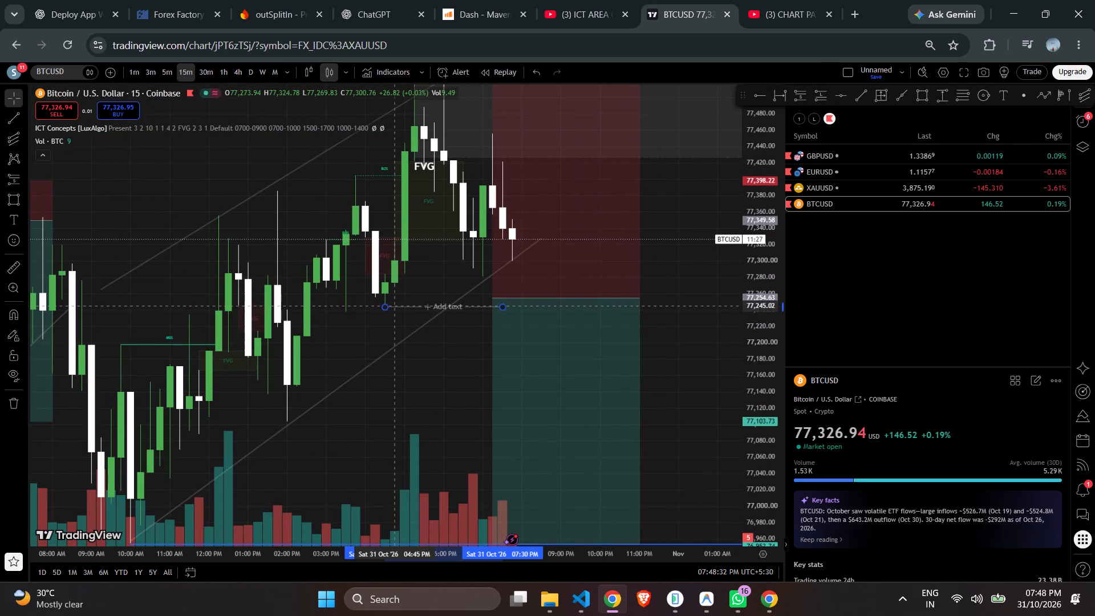
click(395, 324)
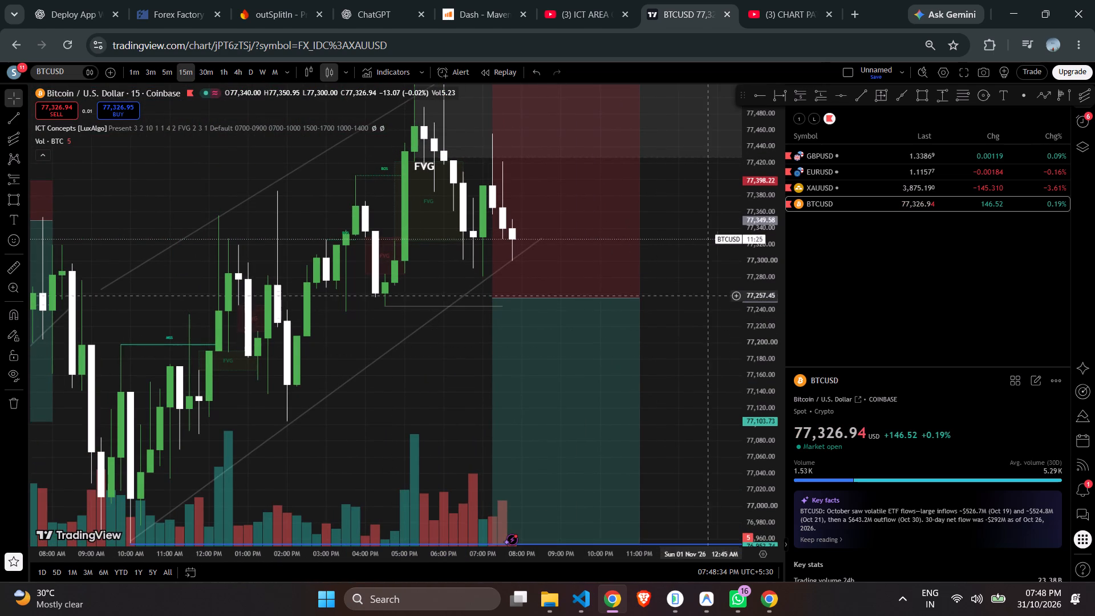
Lower the short position's entry to about 77,243, just below the short horizontal line.
drag(756, 228, 760, 368)
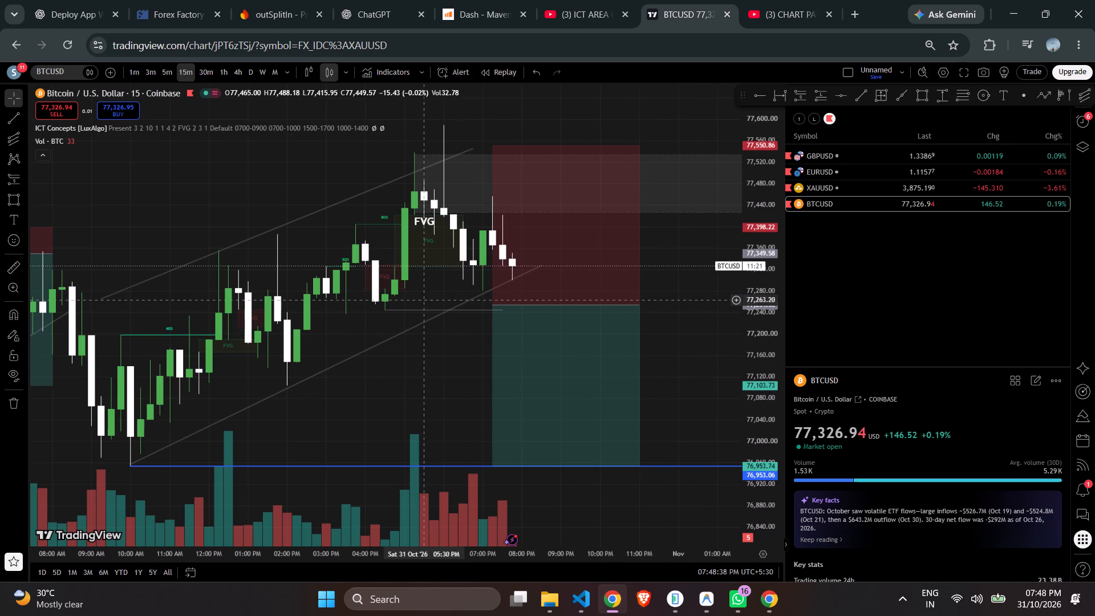
drag(749, 214, 753, 313)
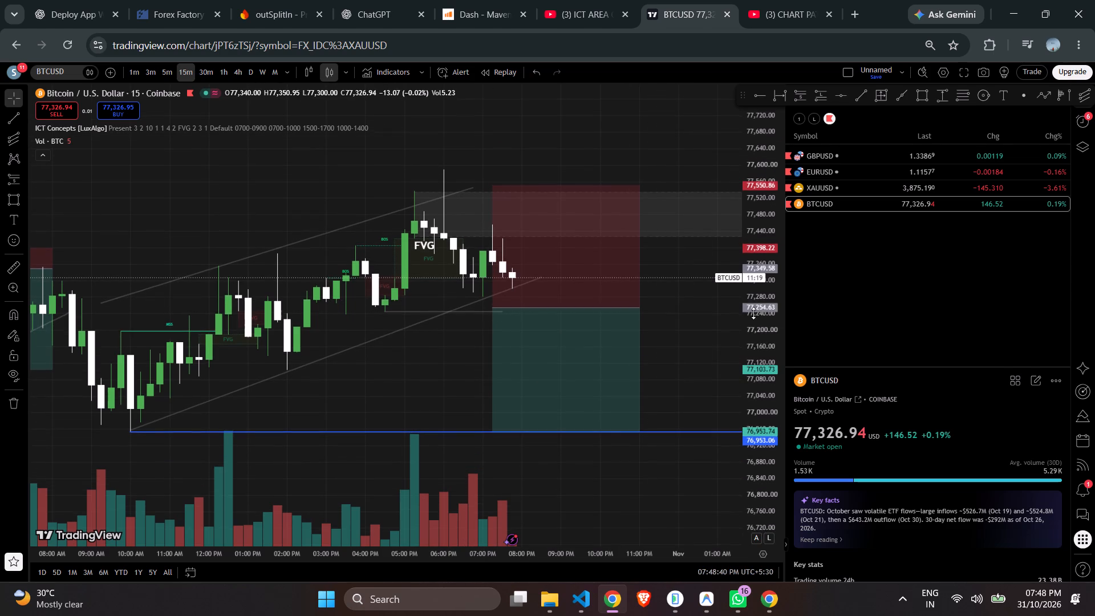
click(493, 309)
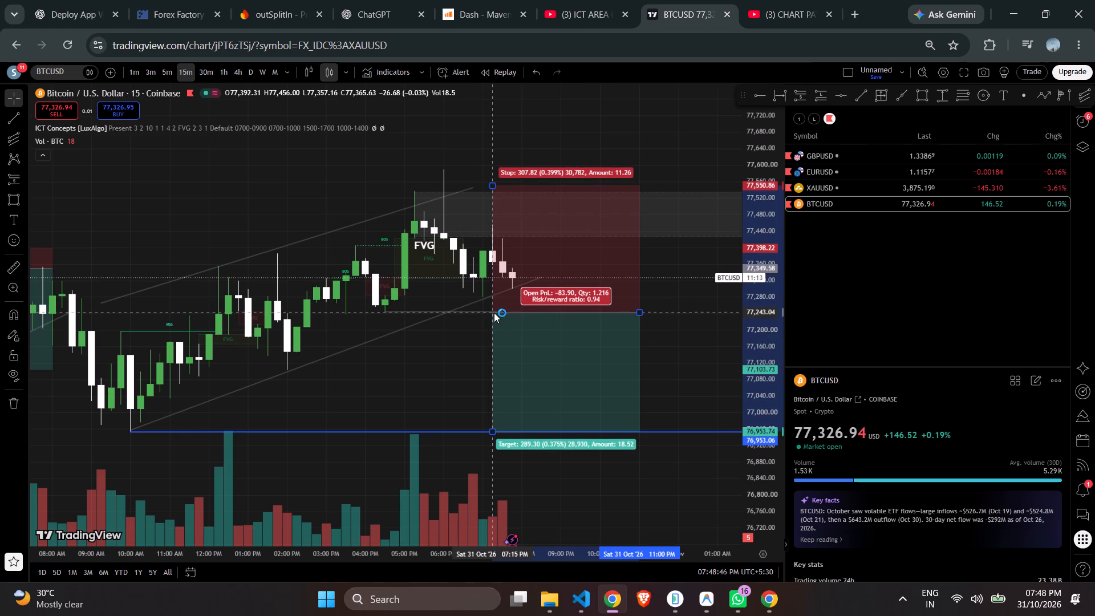
click(466, 334)
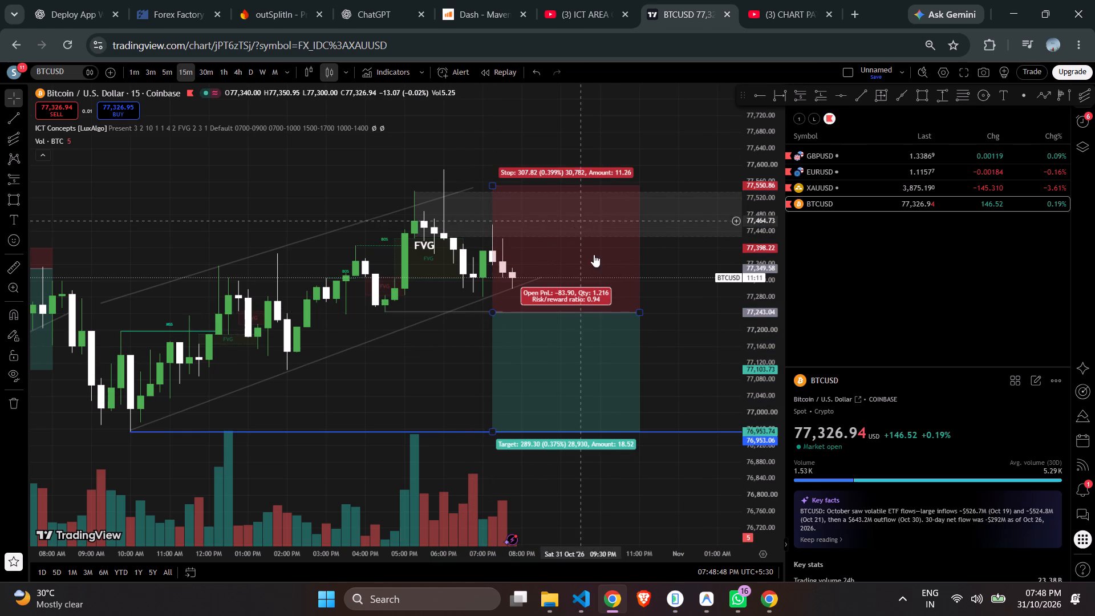
Lower the short position's target to about 76,950, just below the blue horizontal line.
click(610, 333)
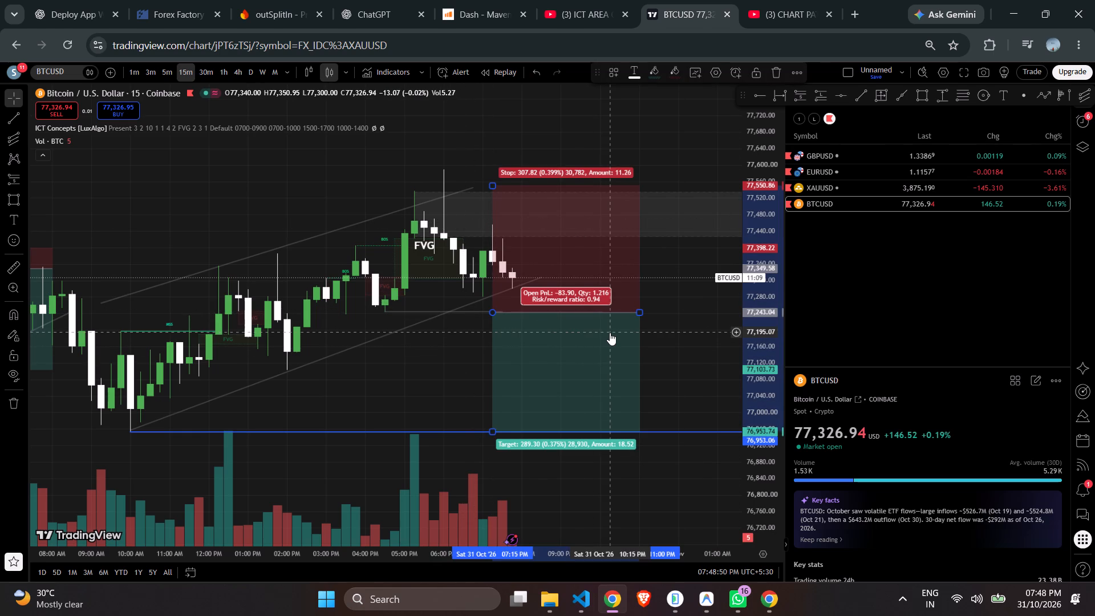
drag(494, 431, 496, 434)
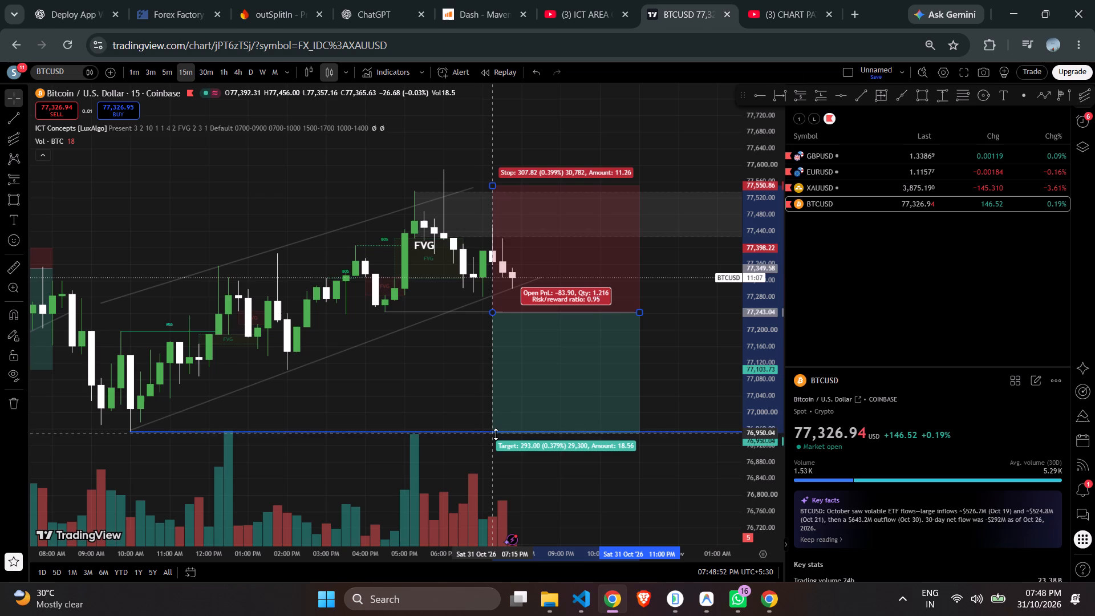
Lower the short position's target further below the blue horizontal line, to about 76,934.
drag(496, 434, 497, 441)
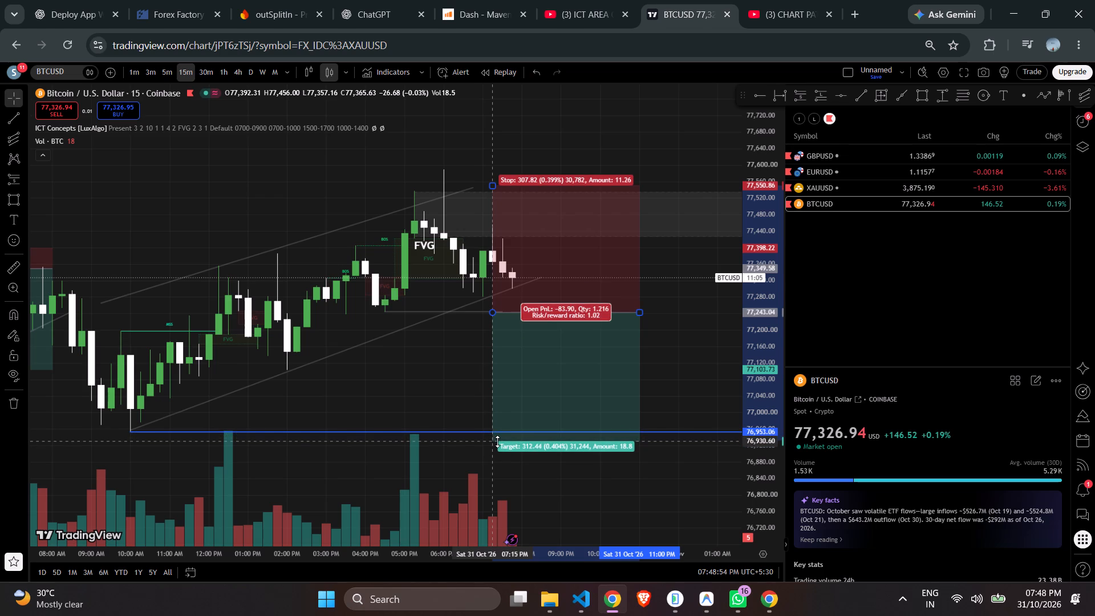
drag(497, 441, 500, 440)
click(435, 366)
Examine the adjusted short position against the rising channel, the FVG zone, earlier price action and volume on the 15-minute BTCUSD chart.
scroll(451, 362, down, 1)
scroll(451, 363, up, 1)
scroll(451, 363, down, 2)
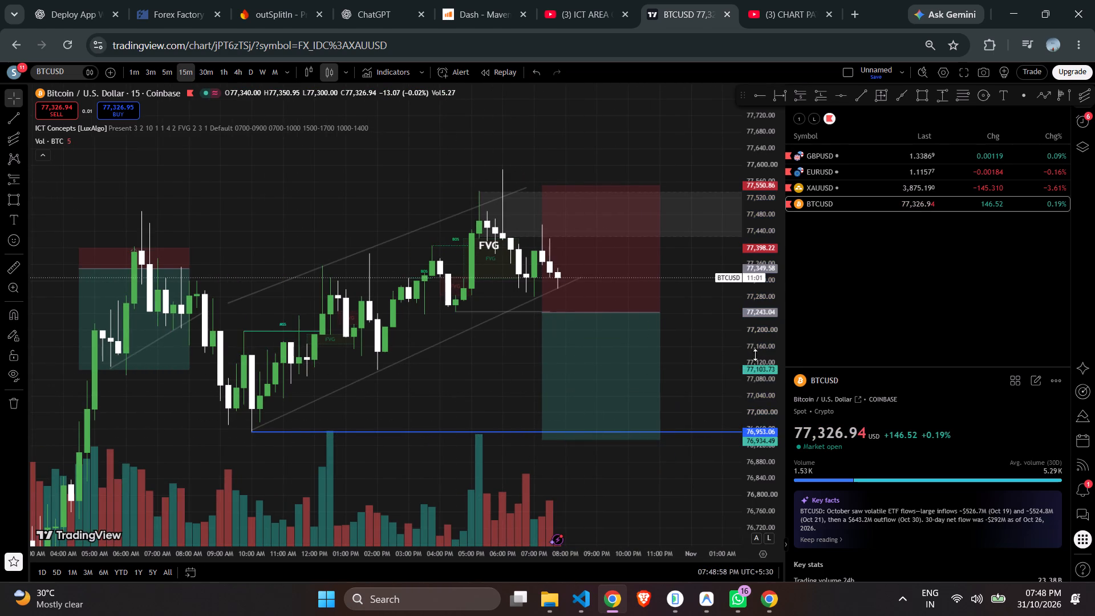
drag(751, 364, 741, 275)
scroll(731, 353, up, 2)
drag(729, 366, 687, 274)
scroll(687, 274, up, 2)
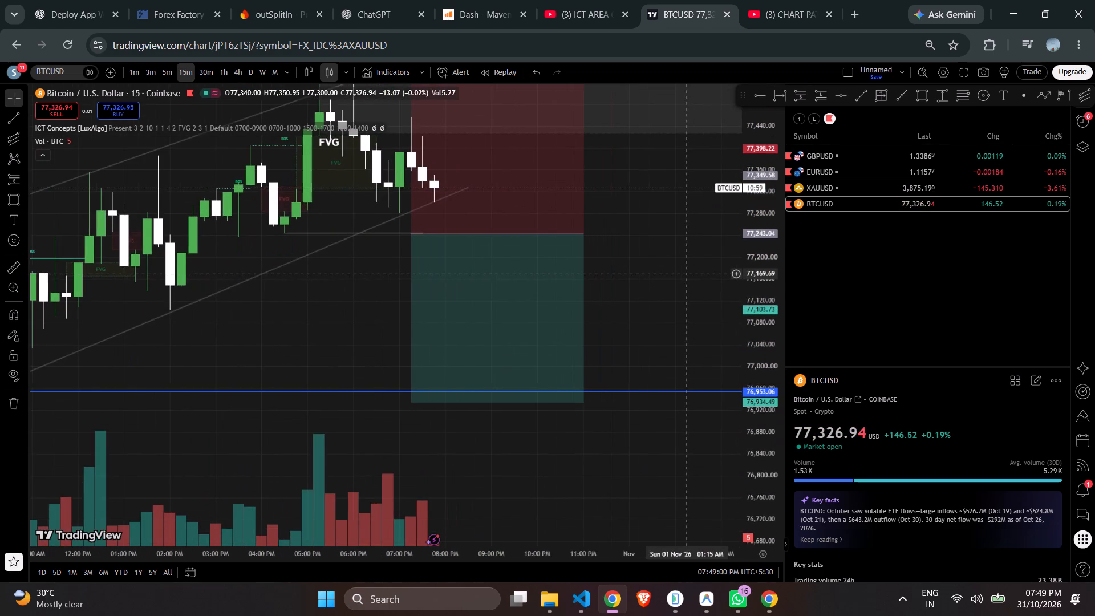
scroll(687, 274, down, 1)
scroll(687, 274, up, 1)
scroll(687, 275, down, 2)
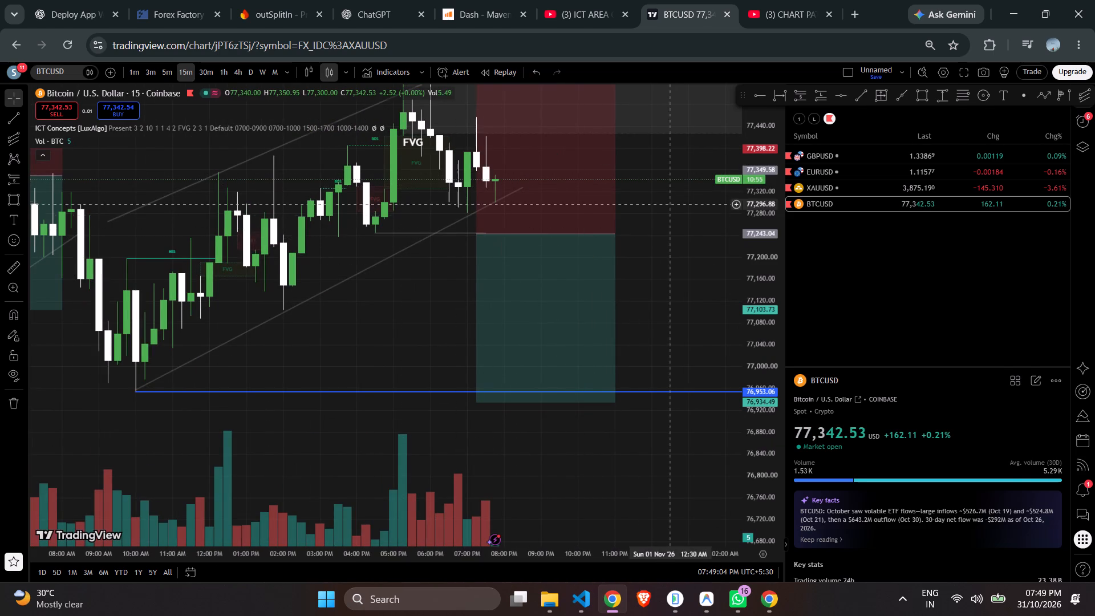
drag(687, 201, 697, 274)
drag(756, 183, 759, 264)
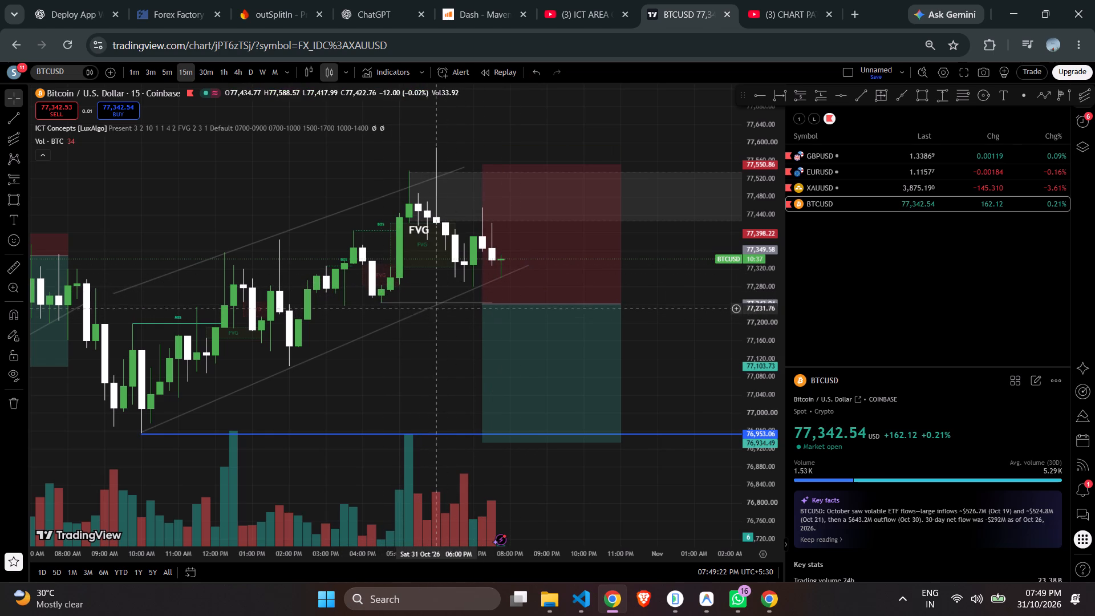
scroll(467, 290, down, 3)
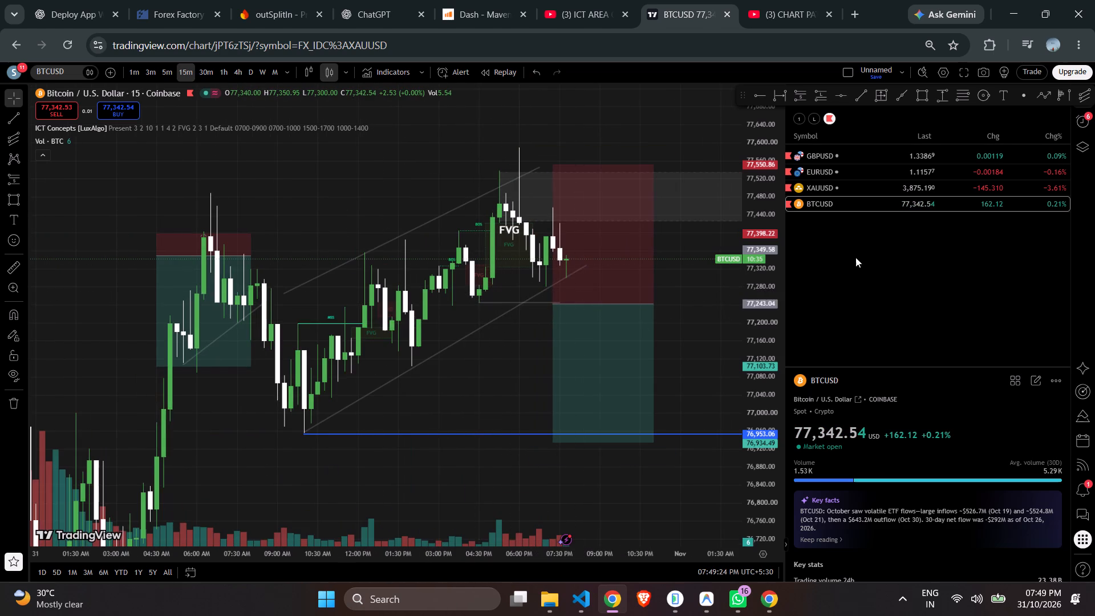
drag(704, 307, 537, 244)
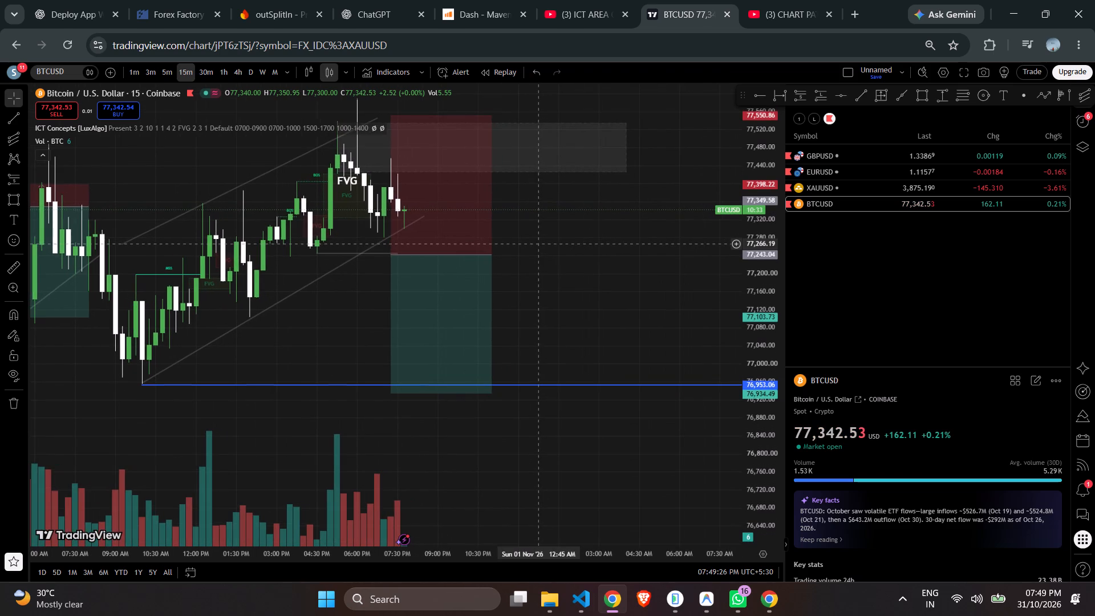
scroll(550, 305, down, 2)
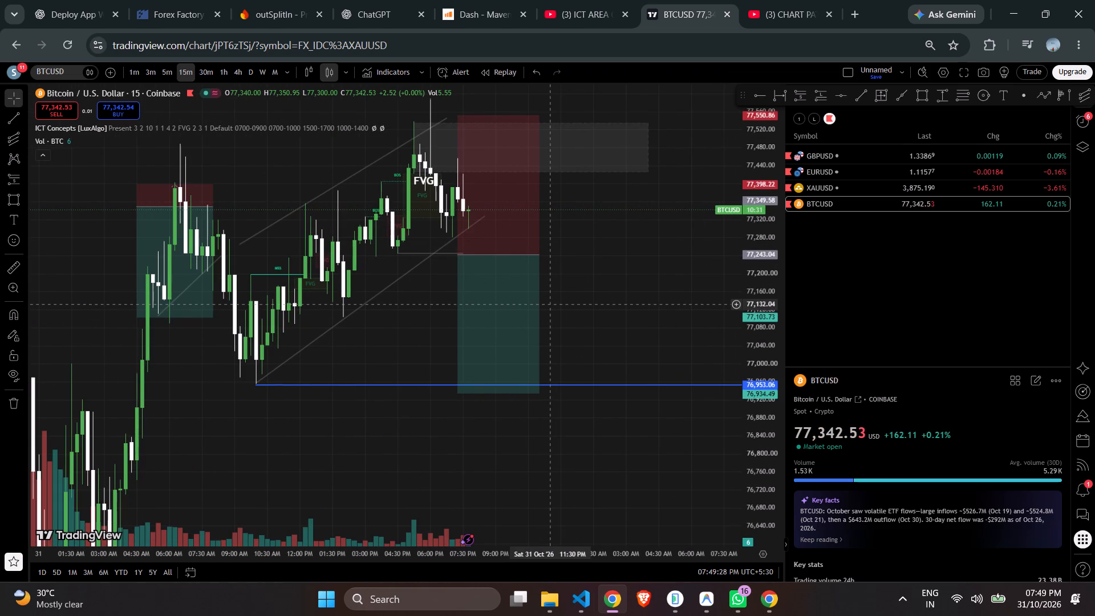